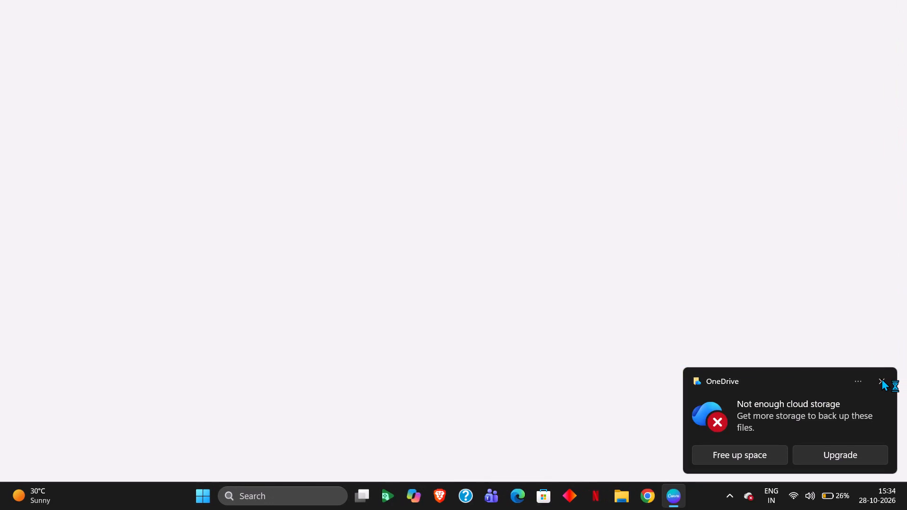
Dismiss the OneDrive cloud storage notification.
{"action": "left_click", "coordinate": [881, 379]}
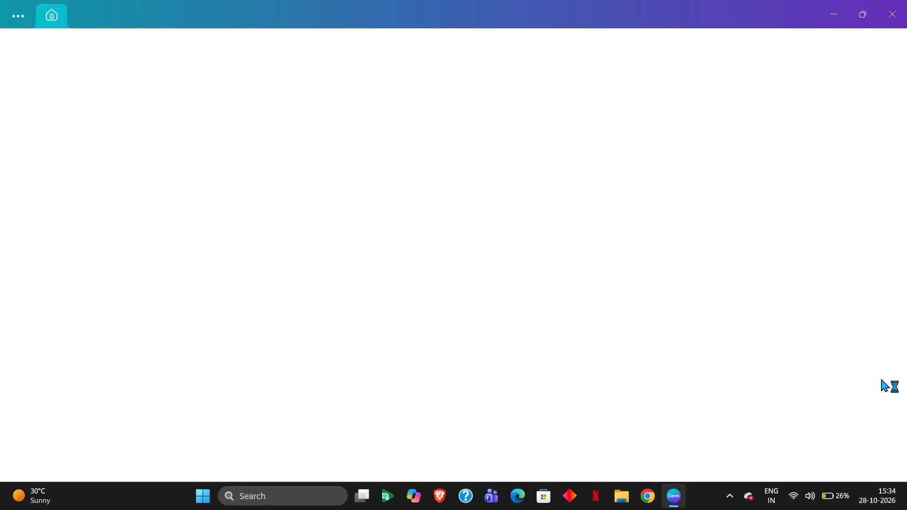
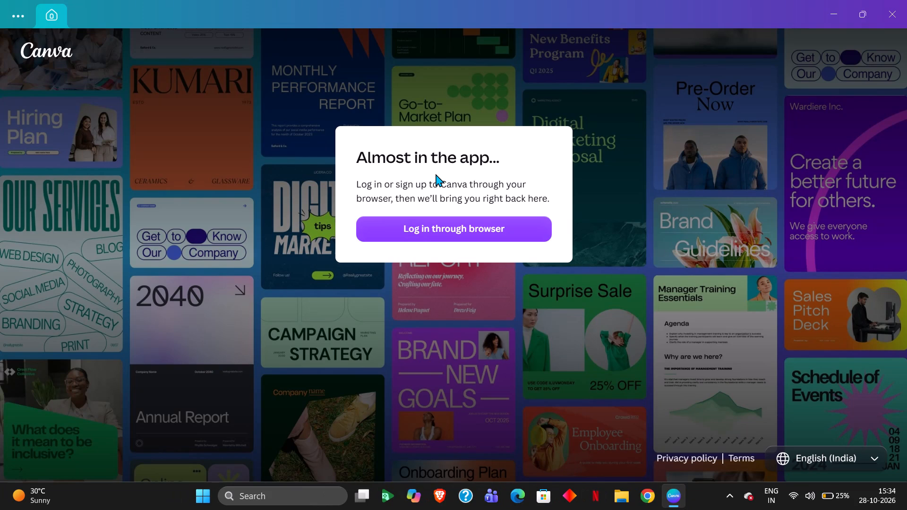
Start logging in to Canva through the default web browser.
{"action": "left_click", "coordinate": [458, 228]}
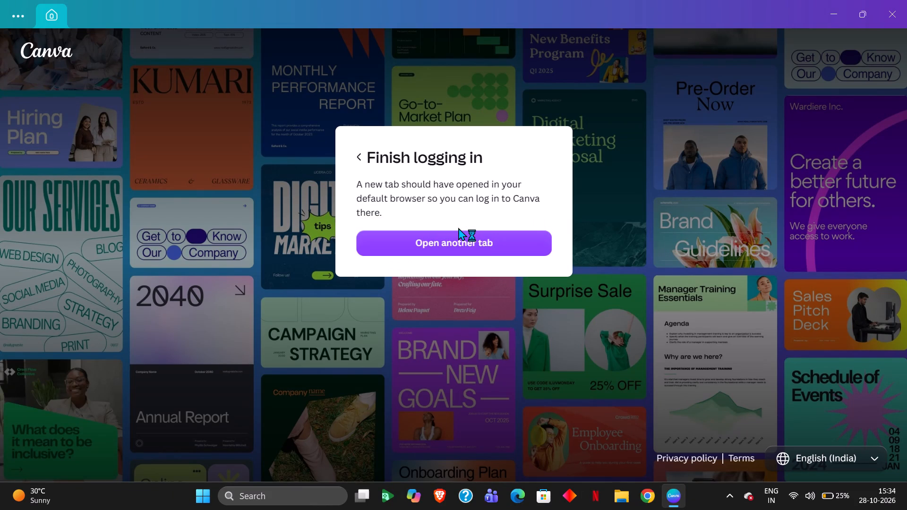
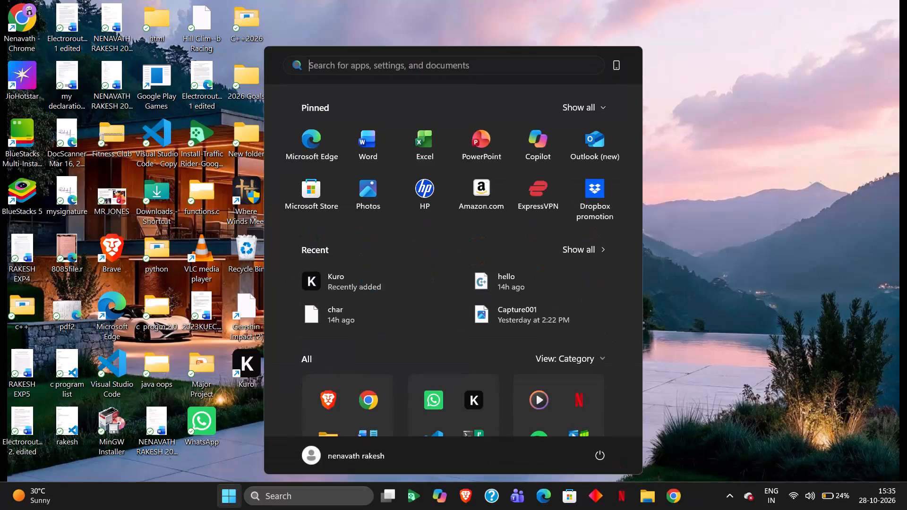
Open Google Chrome with the profile labelled Rocky.
{"action": "type", "text": "chr"}
{"action": "key", "text": "Return"}
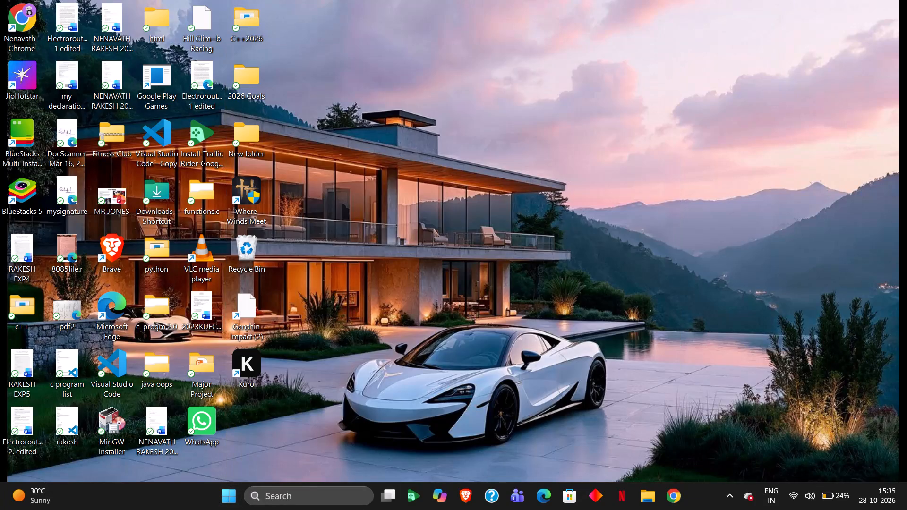
{"action": "scroll", "coordinate": [525, 319], "scroll_direction": "left", "scroll_amount": 1}
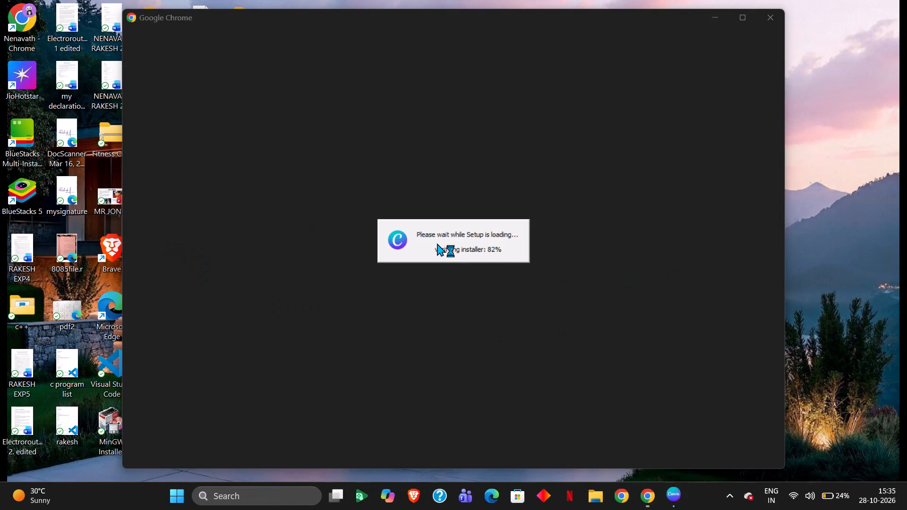
{"action": "left_click", "coordinate": [630, 240]}
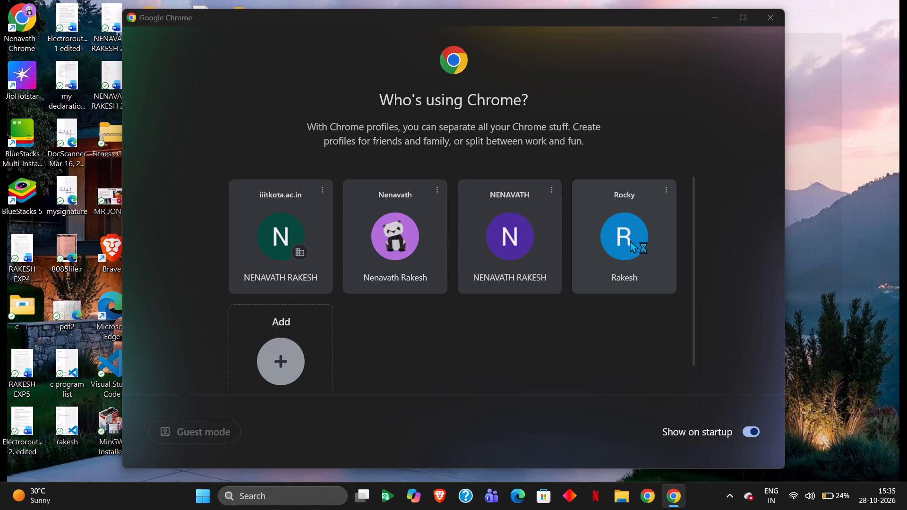
Search the web for "camva" and open the result "Canva India: Visual Suite for Everyone".
{"action": "left_click", "coordinate": [227, 39]}
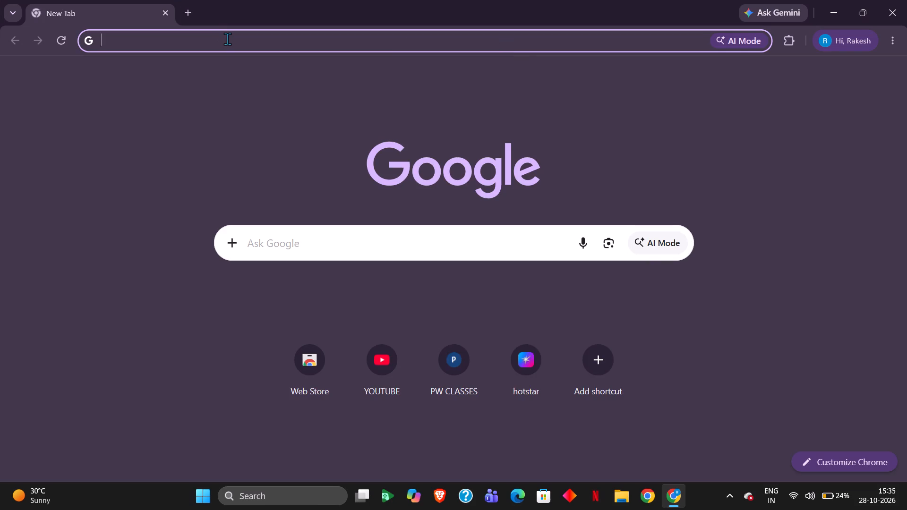
{"action": "type", "text": "camva"}
{"action": "key", "text": "Return"}
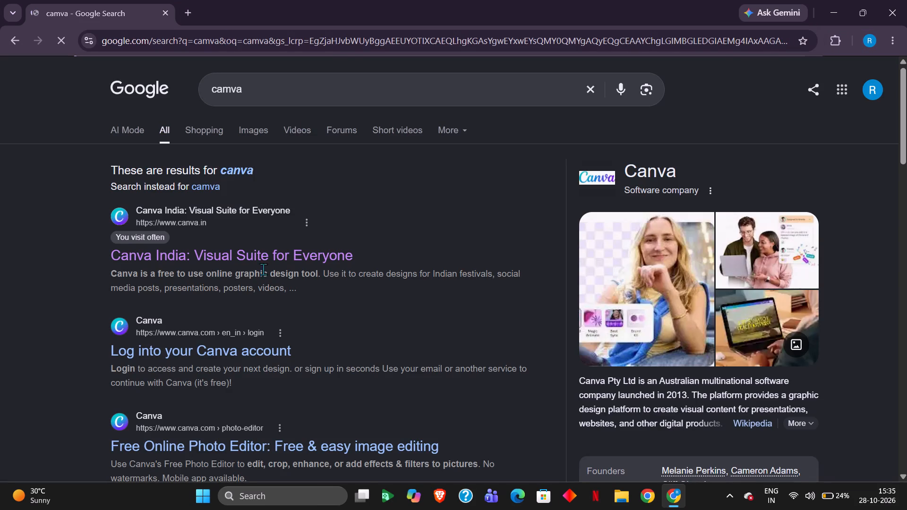
{"action": "left_click", "coordinate": [260, 250]}
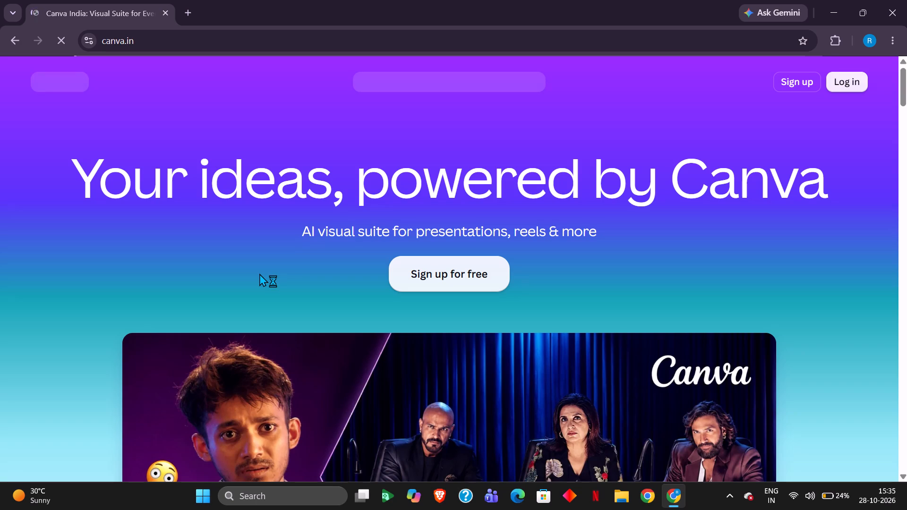
Log in to Canva from its website's landing page.
{"action": "scroll", "coordinate": [259, 273], "scroll_direction": "down", "scroll_amount": 1}
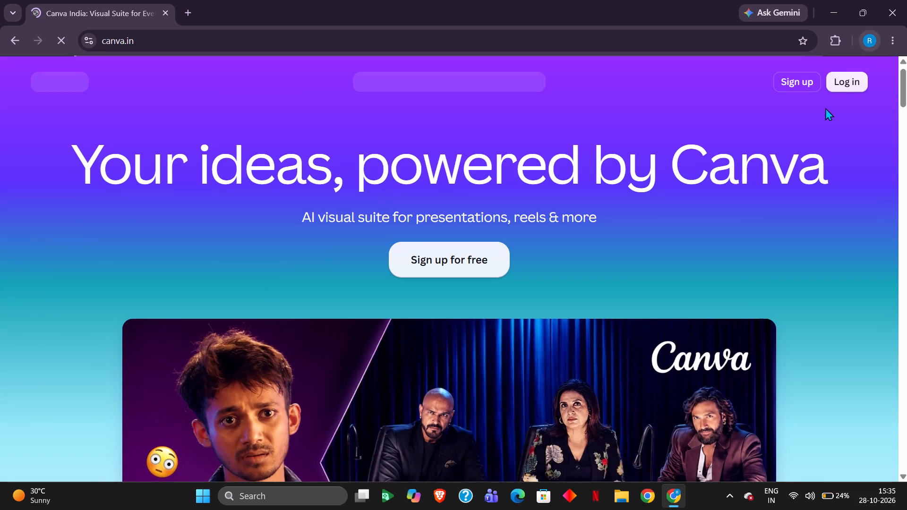
{"action": "left_click", "coordinate": [844, 81]}
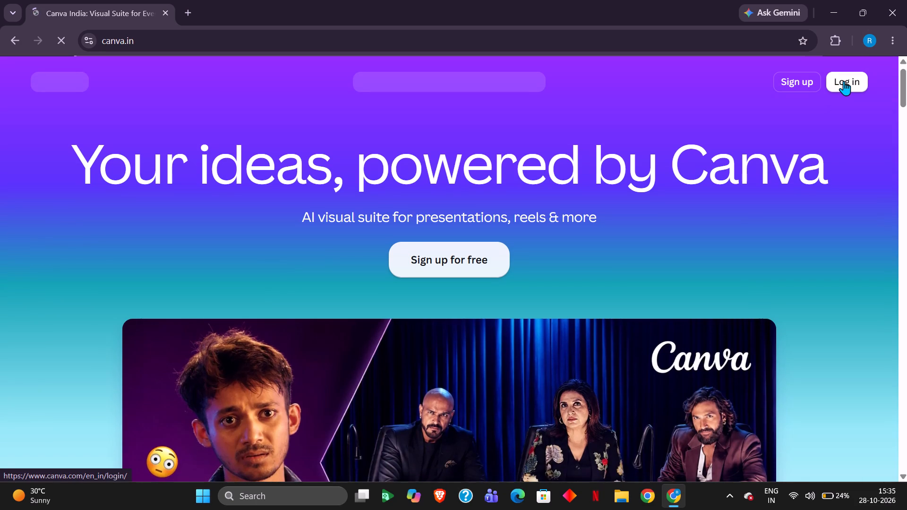
{"action": "left_click", "coordinate": [844, 81]}
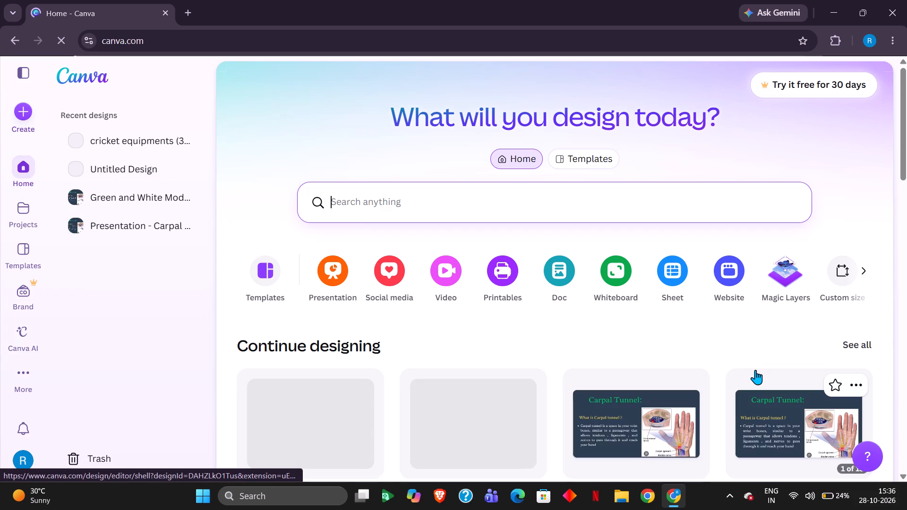
Open the recent design "cricket equipments (3)" from the Canva home page.
{"action": "double_click", "coordinate": [131, 139]}
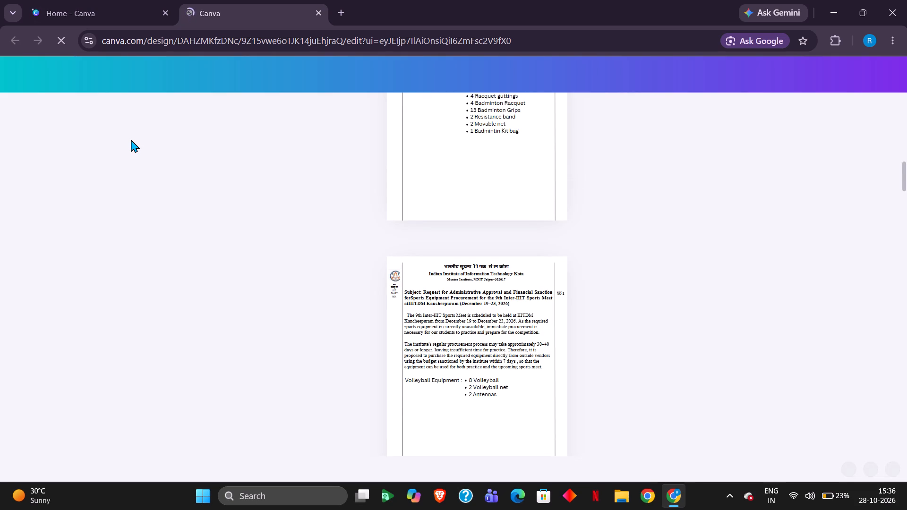
Duplicate page 5 of the equipment request document.
{"action": "scroll", "coordinate": [131, 139], "scroll_direction": "right", "scroll_amount": 2}
{"action": "scroll", "coordinate": [453, 311], "scroll_direction": "down", "scroll_amount": 4}
{"action": "scroll", "coordinate": [453, 311], "scroll_direction": "left", "scroll_amount": 1}
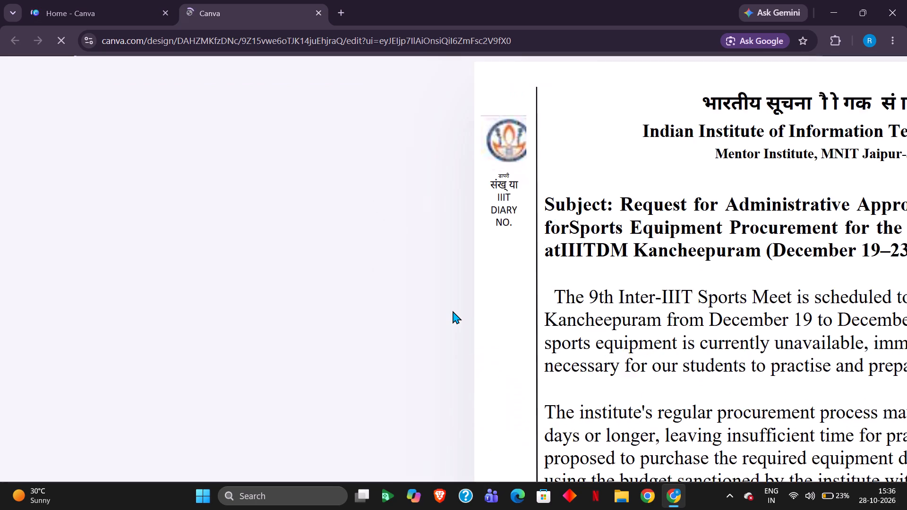
{"action": "scroll", "coordinate": [453, 311], "scroll_direction": "left", "scroll_amount": 4}
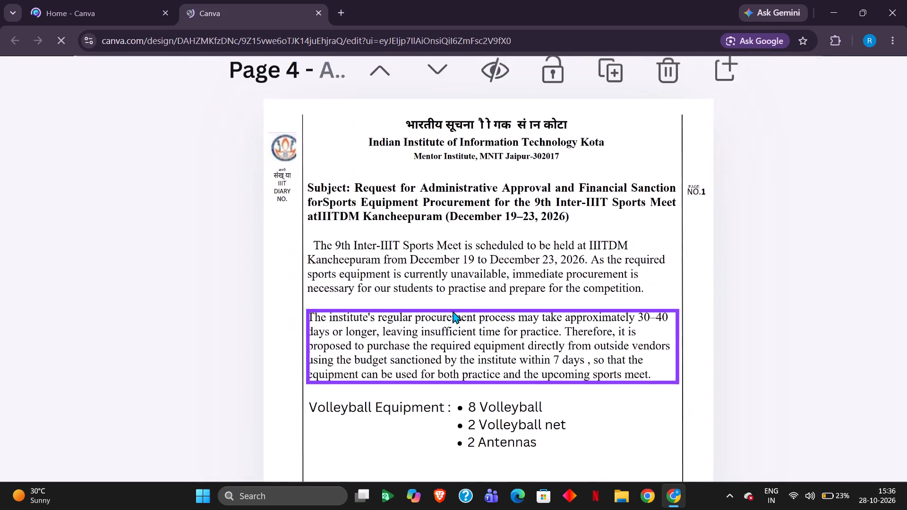
{"action": "scroll", "coordinate": [453, 311], "scroll_direction": "down", "scroll_amount": 1}
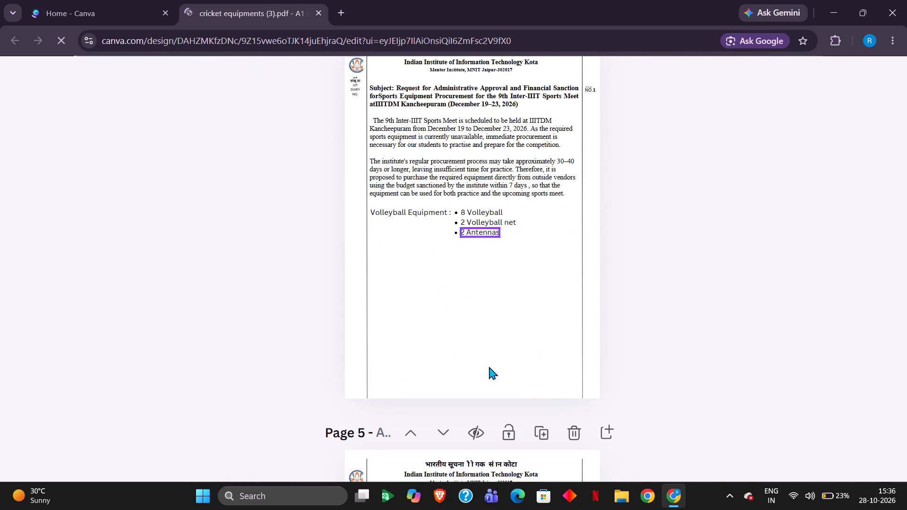
{"action": "left_click", "coordinate": [532, 435]}
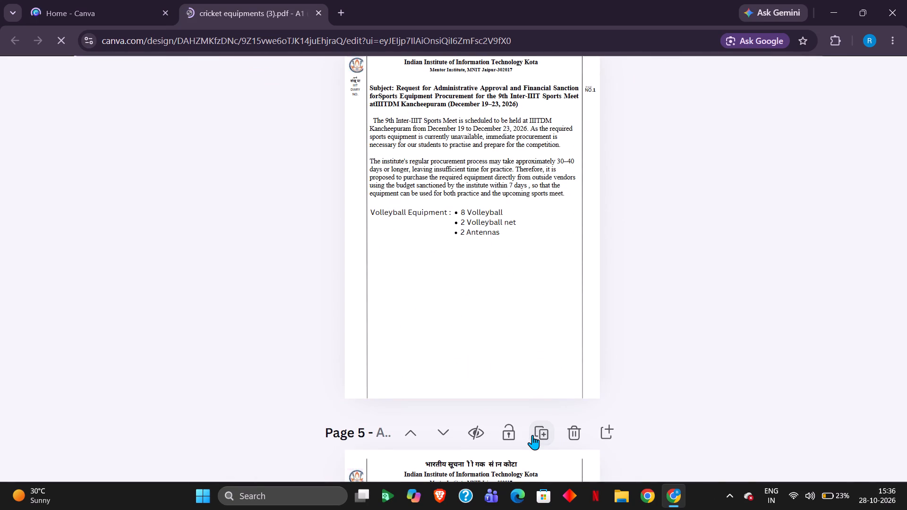
Reduce the font size of the lifting belt and knee sleeves bullet lines on page 5 to 43.
{"action": "triple_click", "coordinate": [421, 244]}
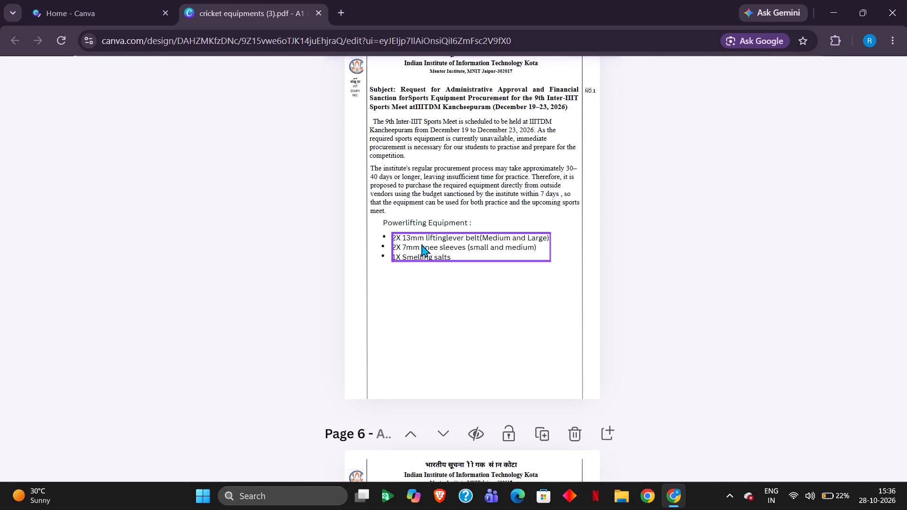
{"action": "double_click", "coordinate": [421, 244]}
{"action": "scroll", "coordinate": [427, 197], "scroll_direction": "up", "scroll_amount": 1}
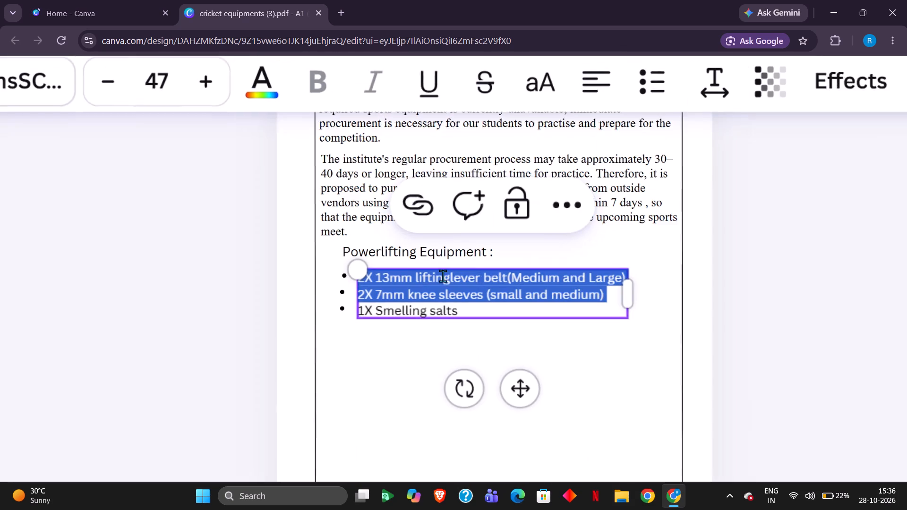
{"action": "scroll", "coordinate": [443, 276], "scroll_direction": "up", "scroll_amount": 1}
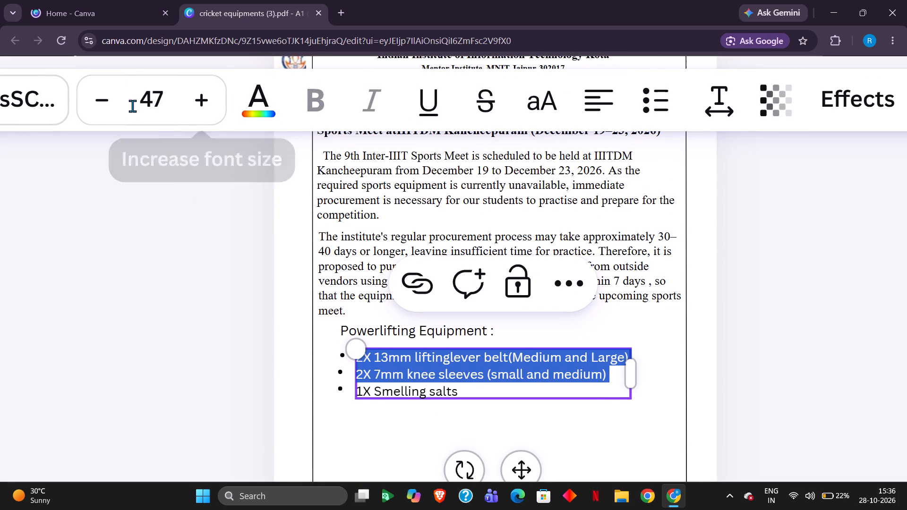
{"action": "double_click", "coordinate": [94, 99]}
{"action": "double_click", "coordinate": [94, 99]}
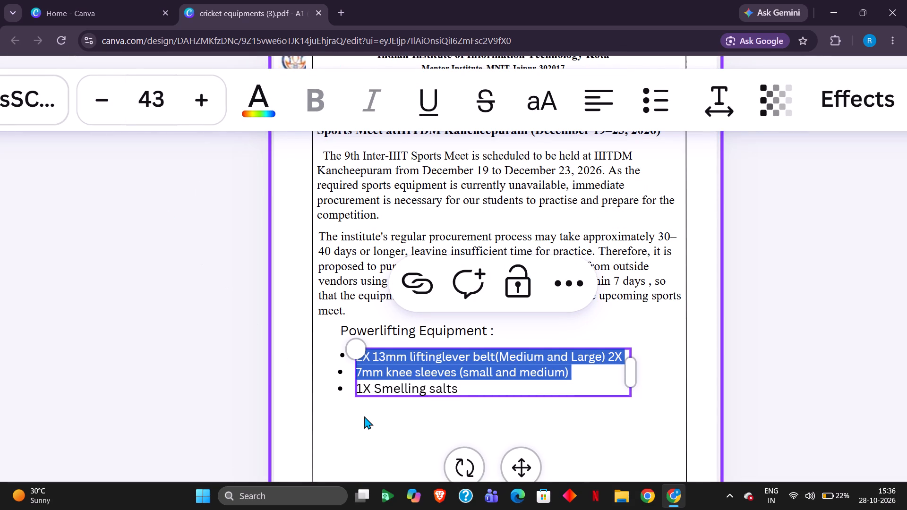
{"action": "left_click", "coordinate": [413, 434]}
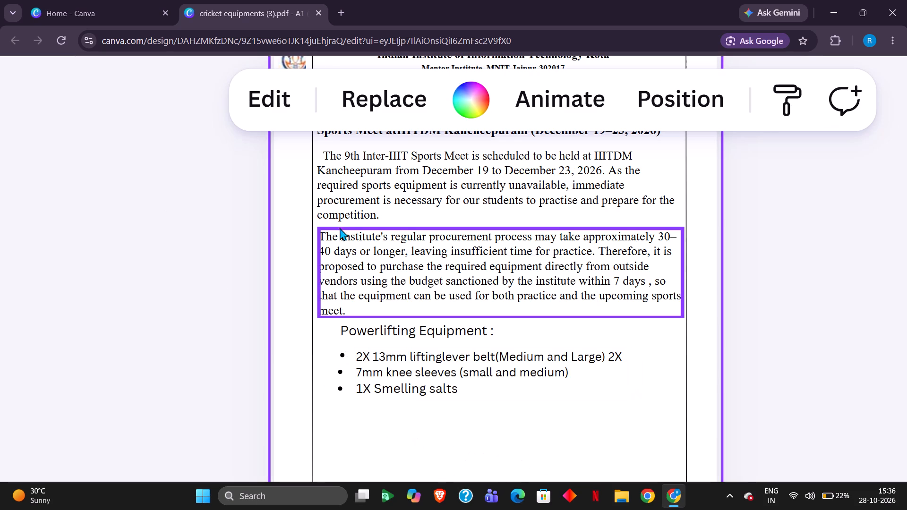
Reduce the font size of page 5's paragraph beginning "The institute's regular procurement process" to 43.2.
{"action": "triple_click", "coordinate": [372, 257]}
{"action": "double_click", "coordinate": [372, 257]}
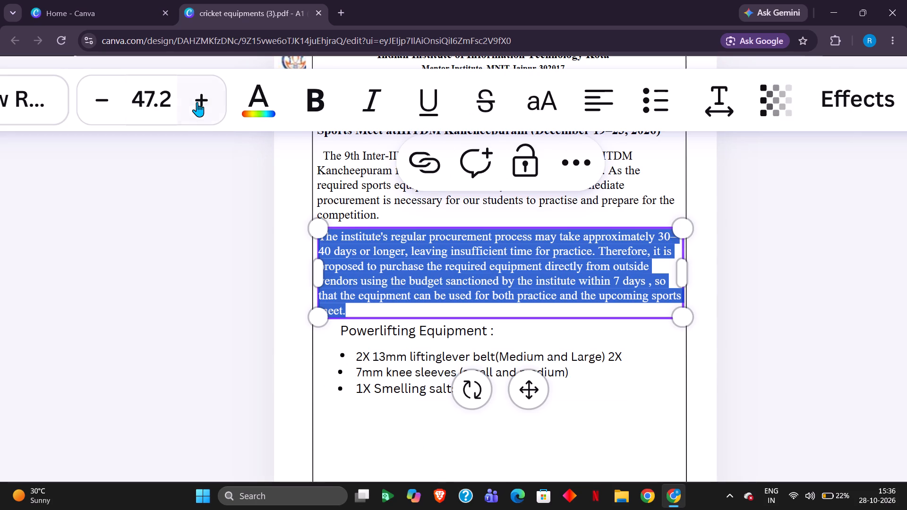
{"action": "left_click", "coordinate": [109, 110]}
{"action": "left_click", "coordinate": [109, 110]}
{"action": "left_click", "coordinate": [109, 110]}
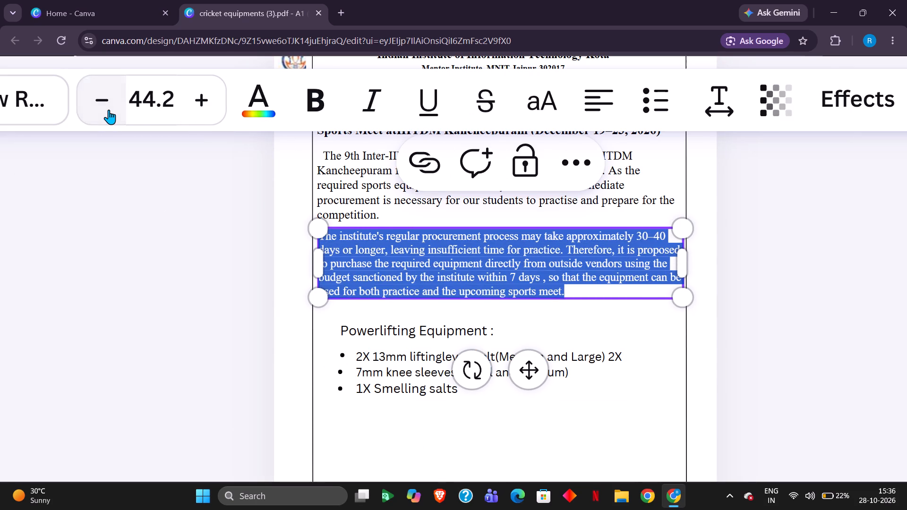
{"action": "left_click", "coordinate": [109, 110]}
{"action": "left_click", "coordinate": [465, 416]}
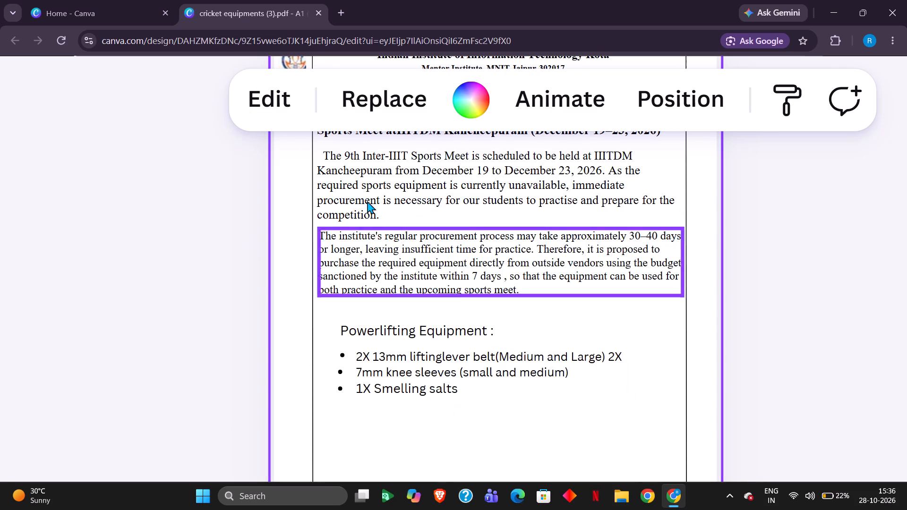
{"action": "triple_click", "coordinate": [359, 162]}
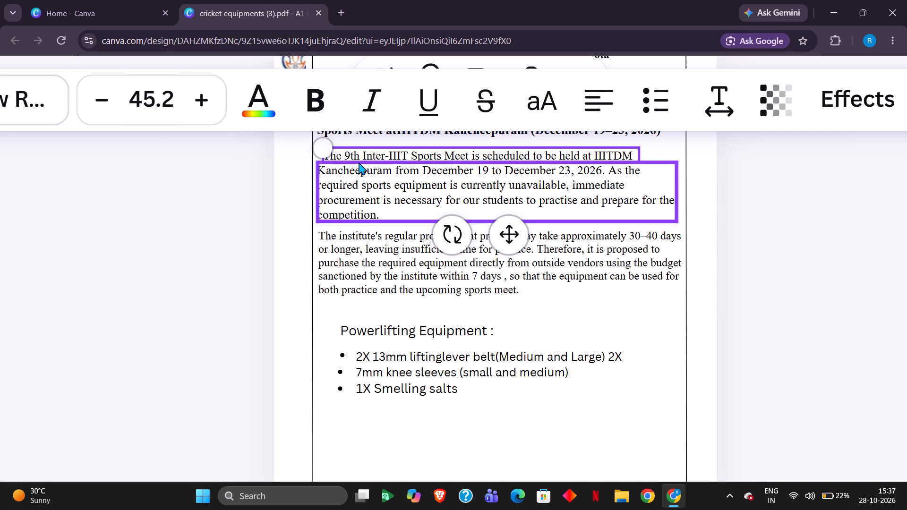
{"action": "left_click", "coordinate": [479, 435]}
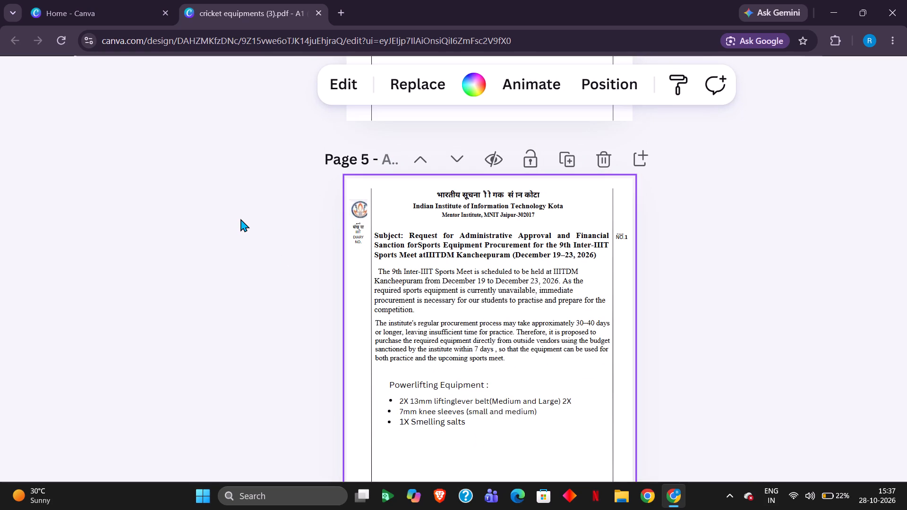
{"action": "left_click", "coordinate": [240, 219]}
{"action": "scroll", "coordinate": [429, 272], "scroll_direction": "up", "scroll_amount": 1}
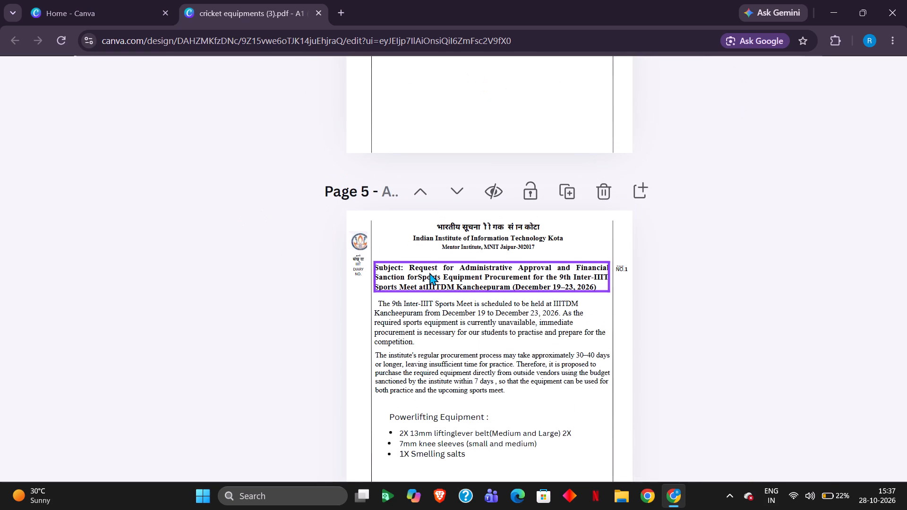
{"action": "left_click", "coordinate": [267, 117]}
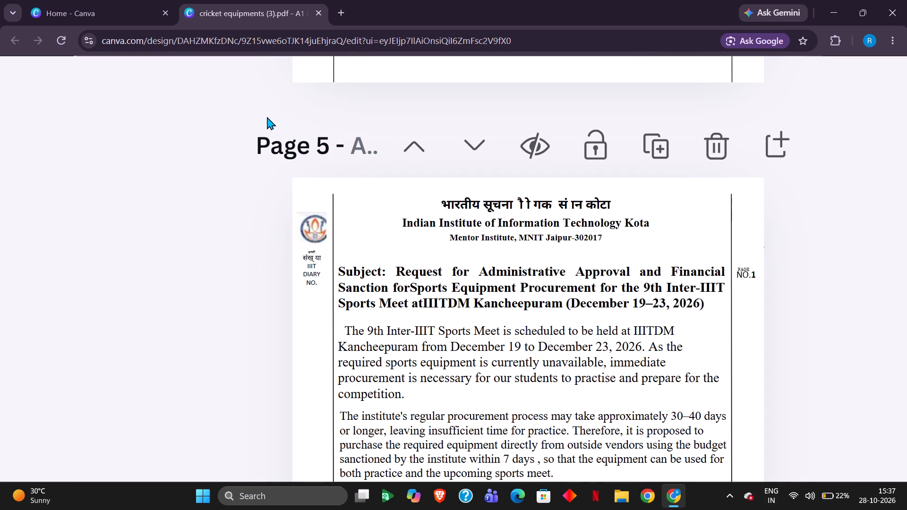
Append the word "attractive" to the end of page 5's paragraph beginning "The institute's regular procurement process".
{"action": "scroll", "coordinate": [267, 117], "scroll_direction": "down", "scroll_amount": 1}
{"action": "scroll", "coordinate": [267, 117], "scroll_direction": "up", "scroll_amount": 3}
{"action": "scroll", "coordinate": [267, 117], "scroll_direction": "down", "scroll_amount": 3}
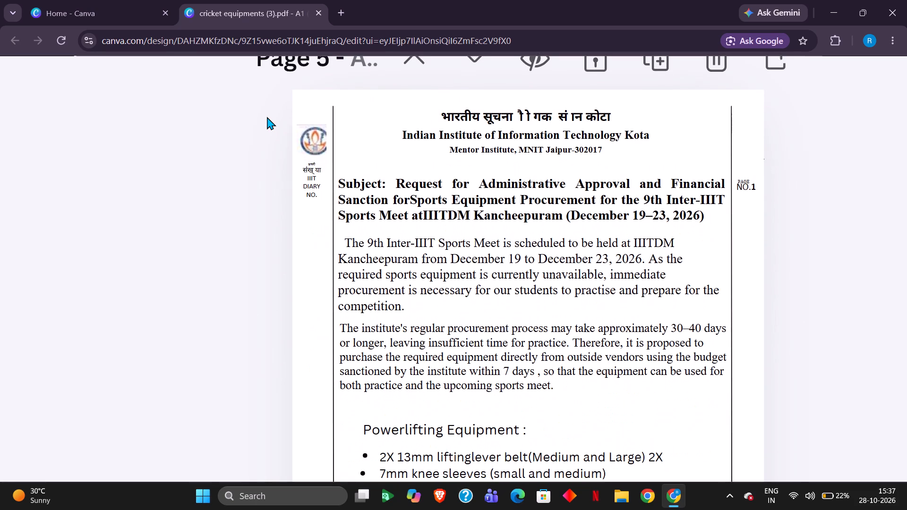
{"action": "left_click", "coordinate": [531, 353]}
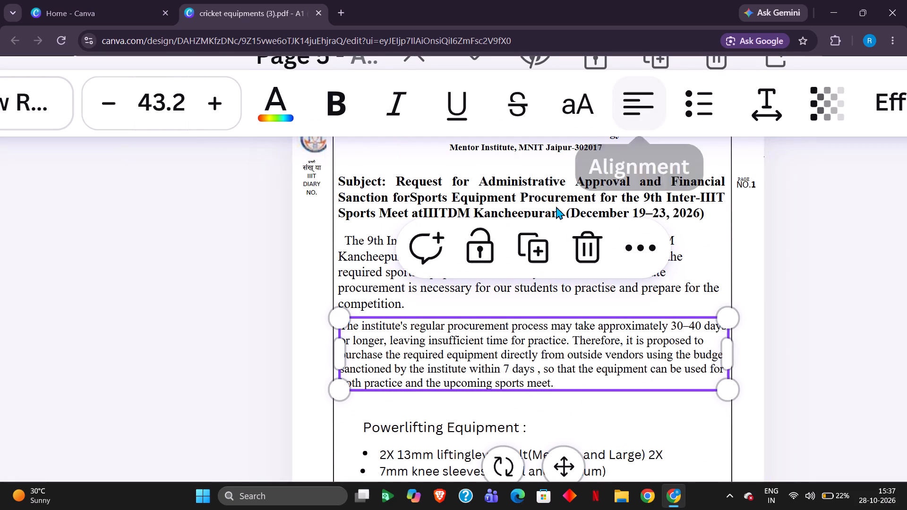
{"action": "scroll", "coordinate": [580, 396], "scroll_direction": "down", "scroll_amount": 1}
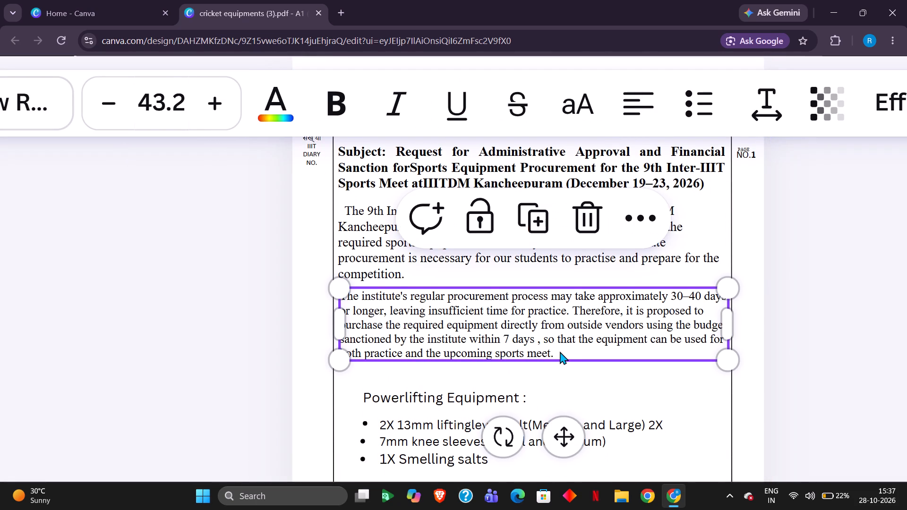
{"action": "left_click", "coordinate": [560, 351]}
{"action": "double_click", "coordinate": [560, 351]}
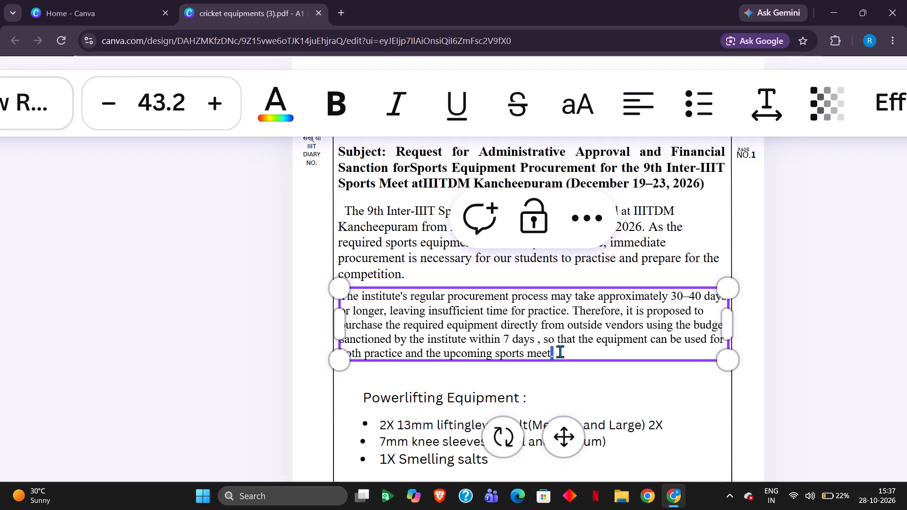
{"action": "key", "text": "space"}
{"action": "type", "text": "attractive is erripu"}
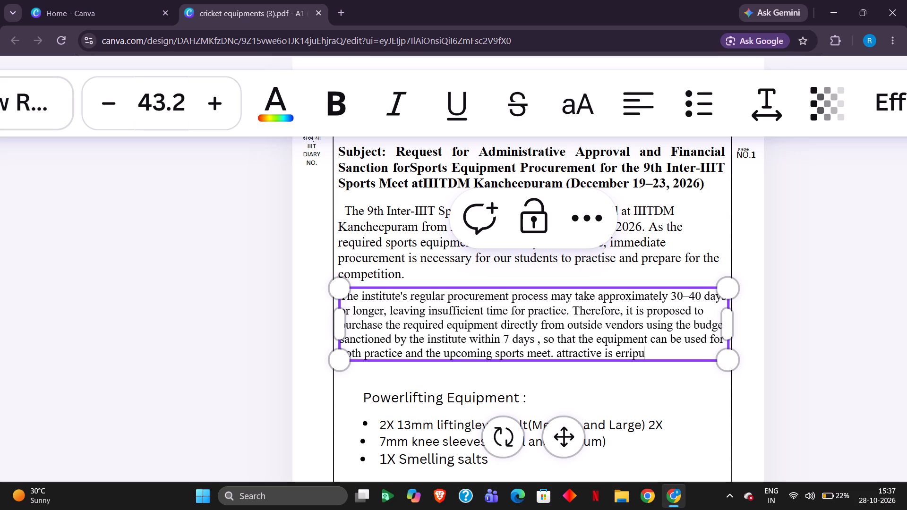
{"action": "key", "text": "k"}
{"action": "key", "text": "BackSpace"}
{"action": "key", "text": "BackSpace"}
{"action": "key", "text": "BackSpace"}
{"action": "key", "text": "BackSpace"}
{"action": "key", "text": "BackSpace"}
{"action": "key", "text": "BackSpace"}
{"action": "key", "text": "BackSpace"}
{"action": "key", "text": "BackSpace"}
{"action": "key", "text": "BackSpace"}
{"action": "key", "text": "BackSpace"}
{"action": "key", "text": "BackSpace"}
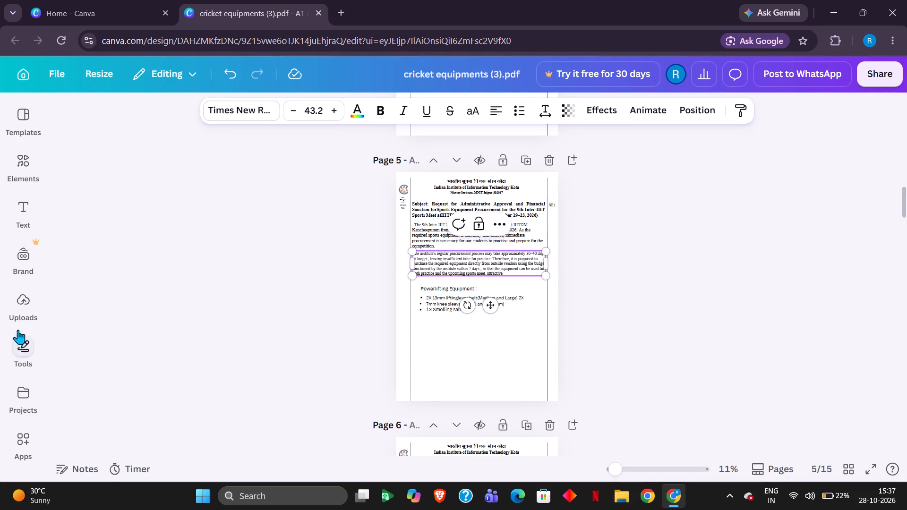
Replace all pages of the document with the 13 pages of the Carpal Tunnel Syndrome presentation from the uploaded designs.
{"action": "left_click", "coordinate": [27, 304]}
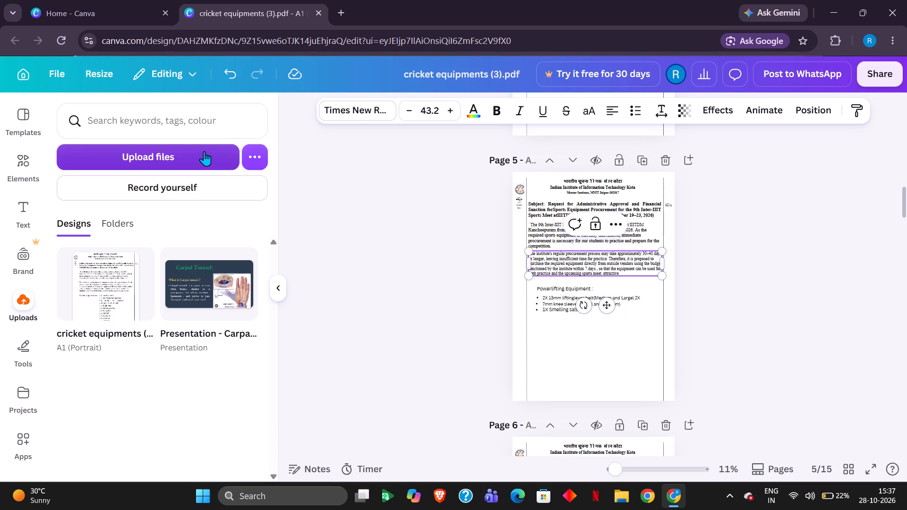
{"action": "left_click", "coordinate": [213, 283]}
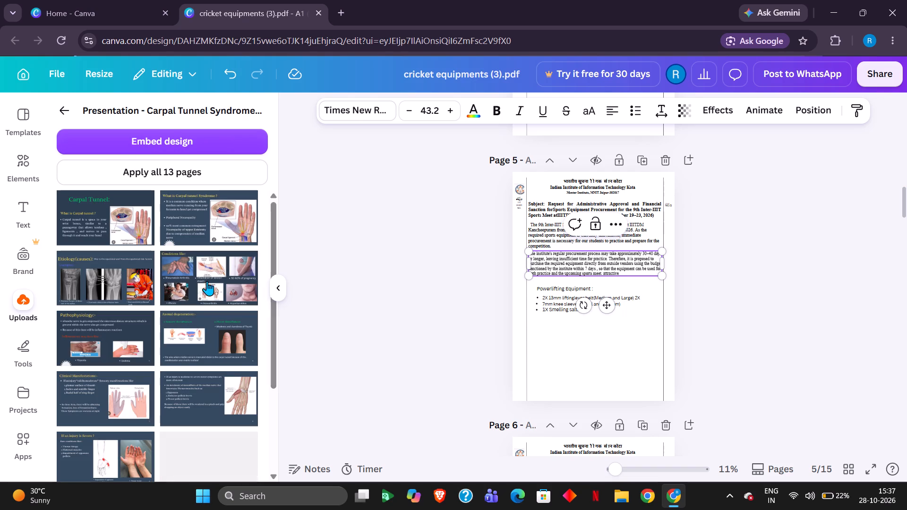
{"action": "left_click", "coordinate": [159, 165]}
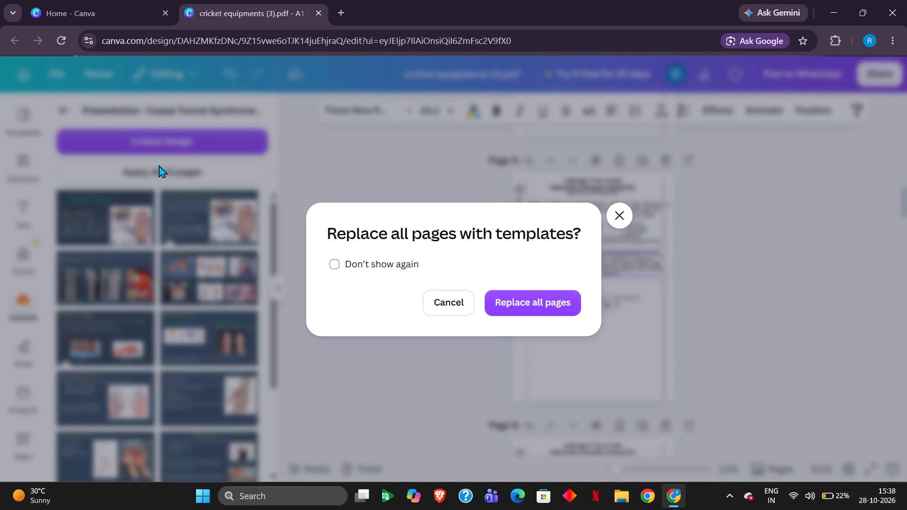
{"action": "left_click", "coordinate": [559, 297]}
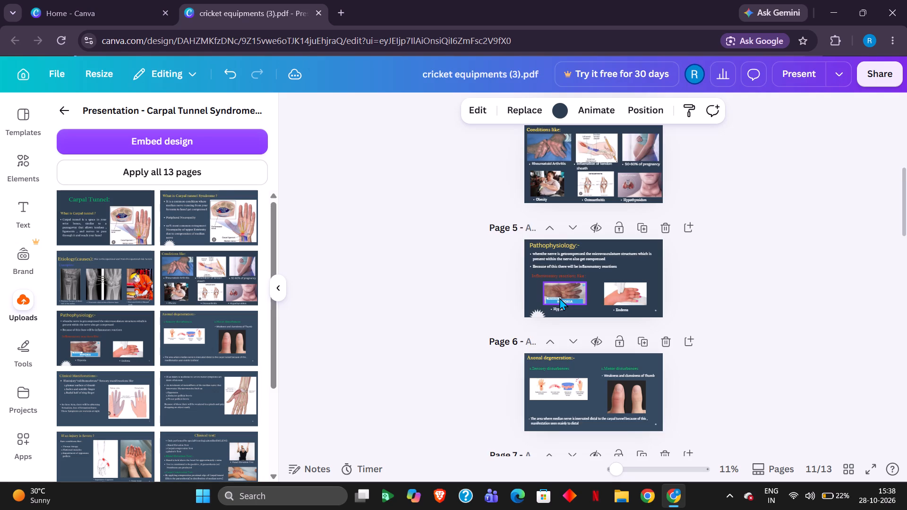
Delete the inflamed tendon sheath image from its frame on page 4, "Conditions like", keeping the frame.
{"action": "scroll", "coordinate": [494, 201], "scroll_direction": "left", "scroll_amount": 5}
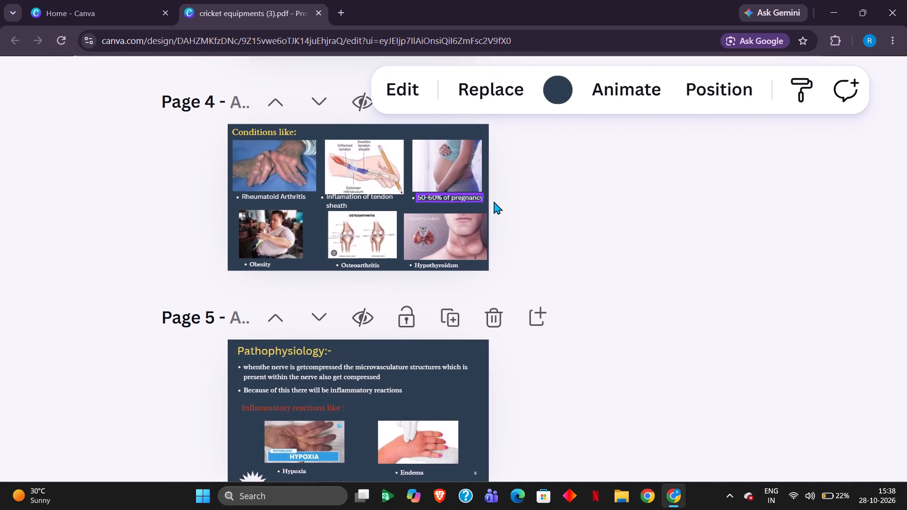
{"action": "triple_click", "coordinate": [459, 197]}
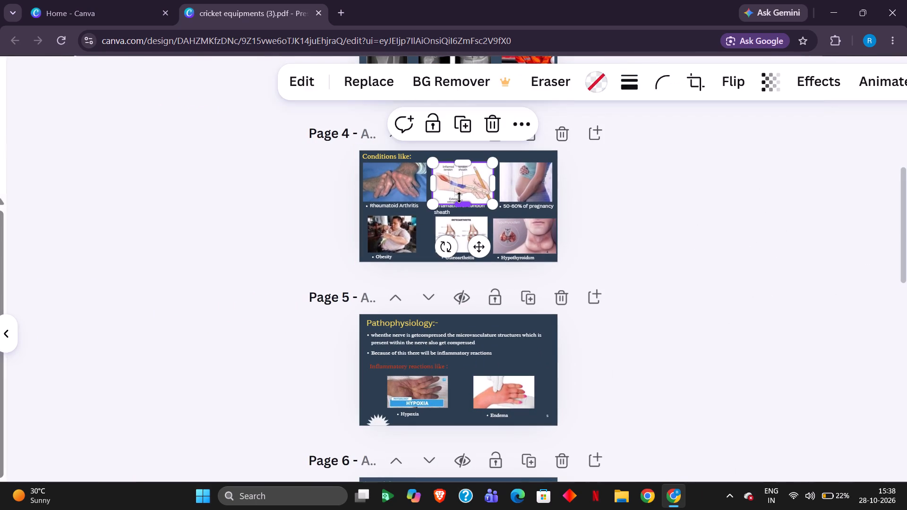
{"action": "left_click", "coordinate": [493, 115]}
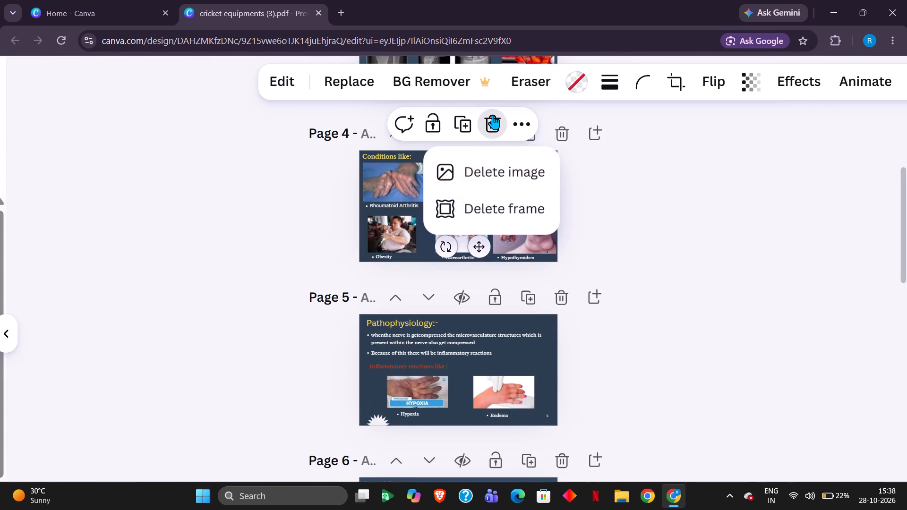
{"action": "left_click", "coordinate": [505, 176]}
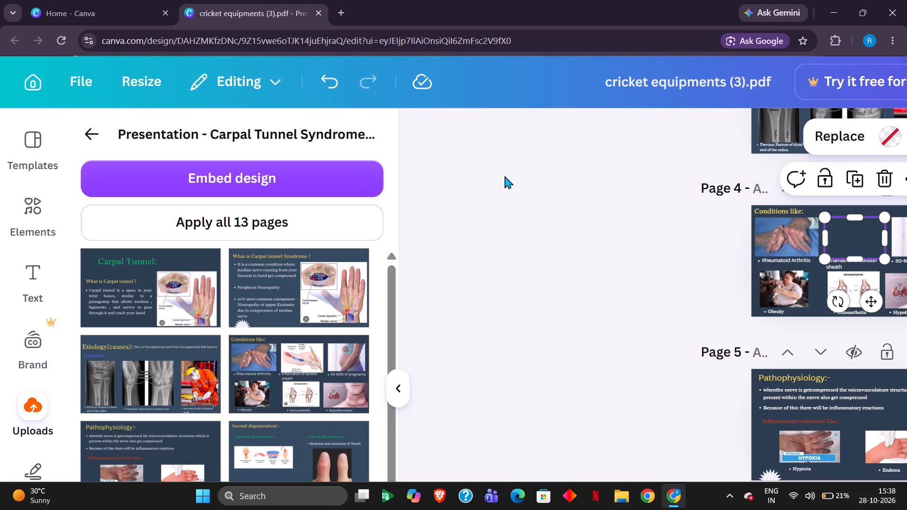
Review the applied Carpal Tunnel slides, including a grid overview of all pages, and examine page 1 up close.
{"action": "scroll", "coordinate": [621, 252], "scroll_direction": "left", "scroll_amount": 2}
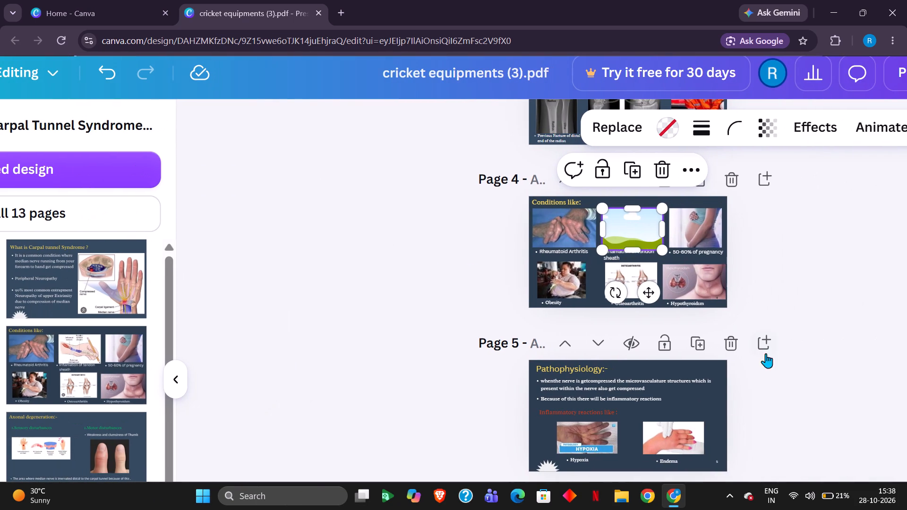
{"action": "scroll", "coordinate": [436, 284], "scroll_direction": "down", "scroll_amount": 6}
{"action": "scroll", "coordinate": [436, 284], "scroll_direction": "up", "scroll_amount": 2}
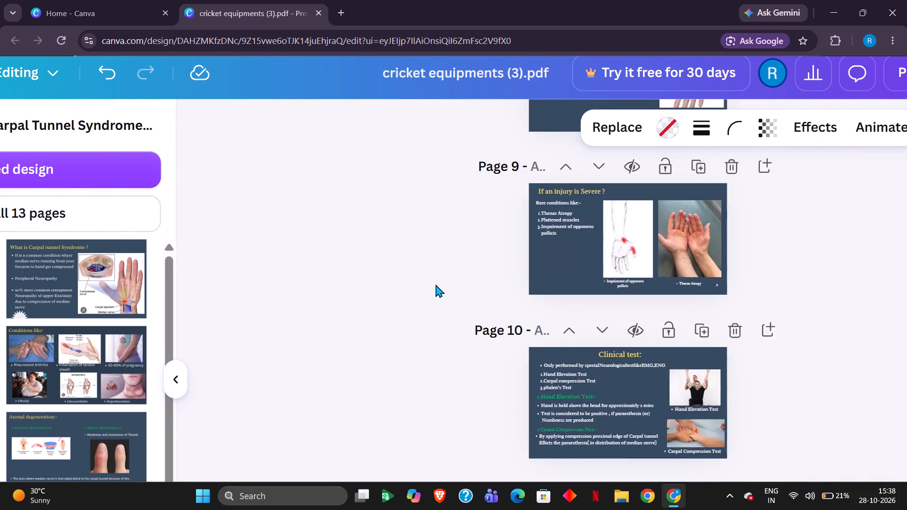
{"action": "scroll", "coordinate": [436, 284], "scroll_direction": "up", "scroll_amount": 4}
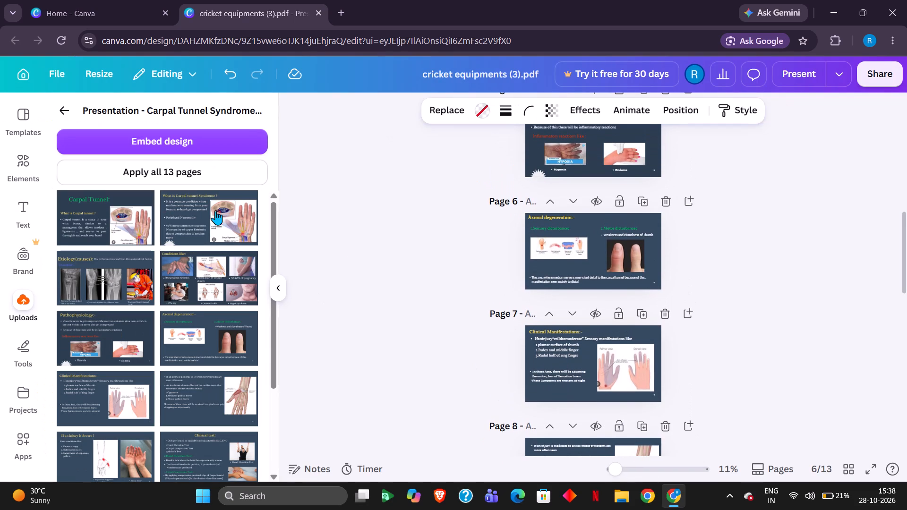
{"action": "double_click", "coordinate": [398, 261]}
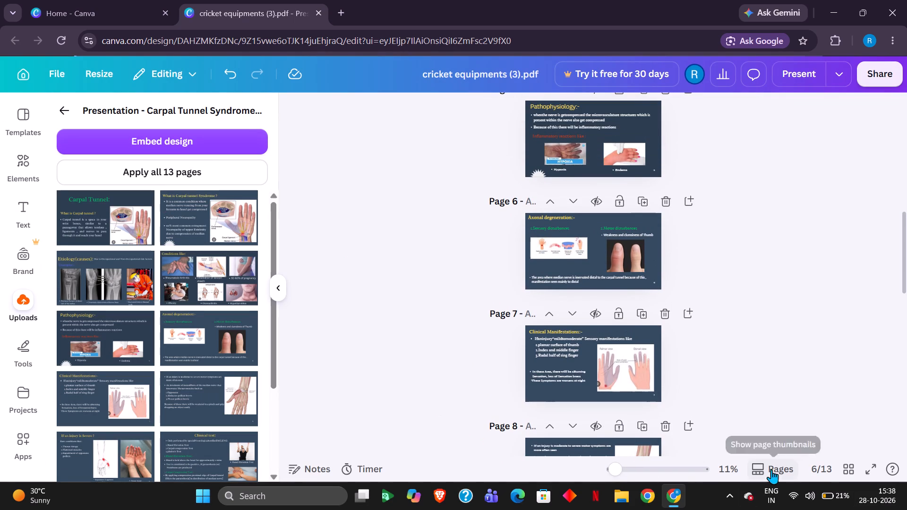
{"action": "left_click", "coordinate": [842, 466]}
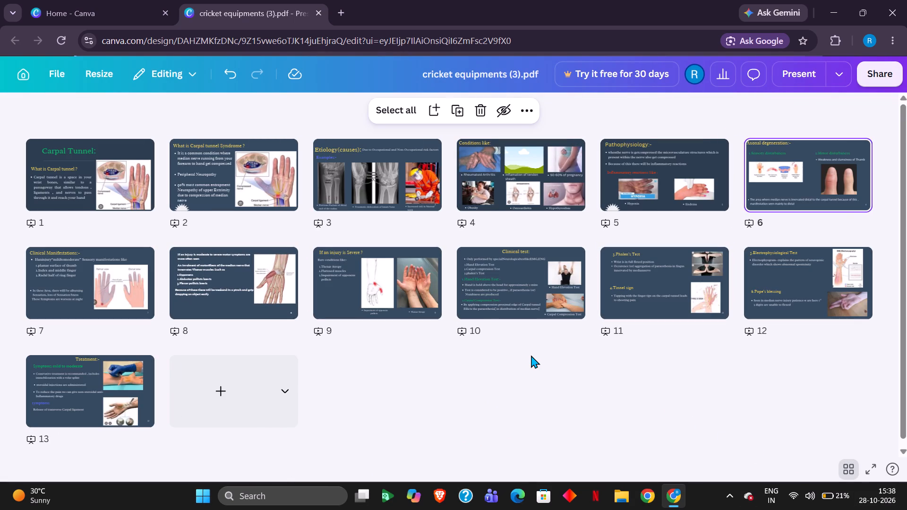
{"action": "double_click", "coordinate": [79, 146]}
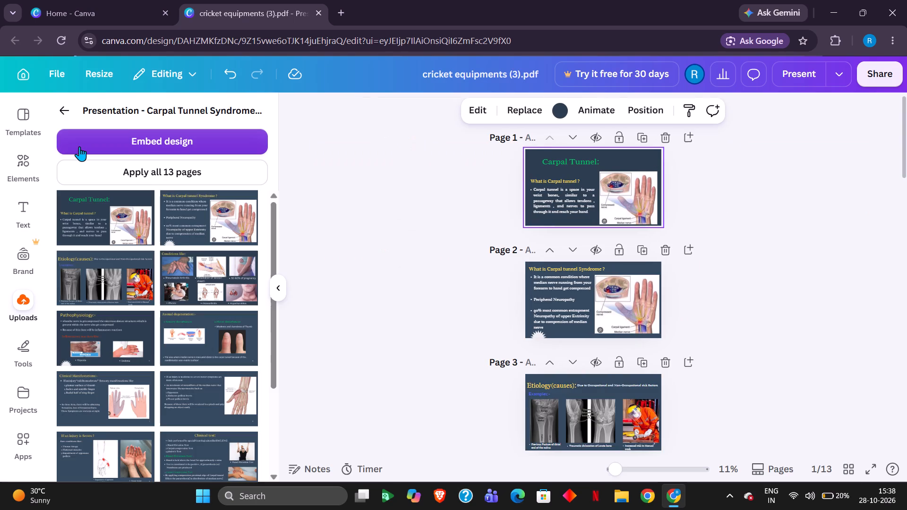
{"action": "left_click", "coordinate": [590, 194]}
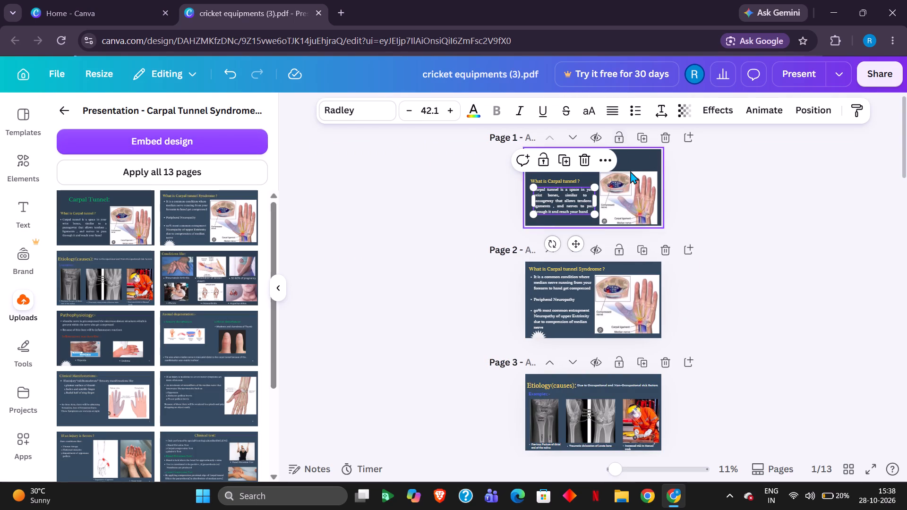
{"action": "left_click_drag", "start_coordinate": [630, 171], "coordinate": [625, 159]}
{"action": "triple_click", "coordinate": [625, 159]}
{"action": "double_click", "coordinate": [625, 159]}
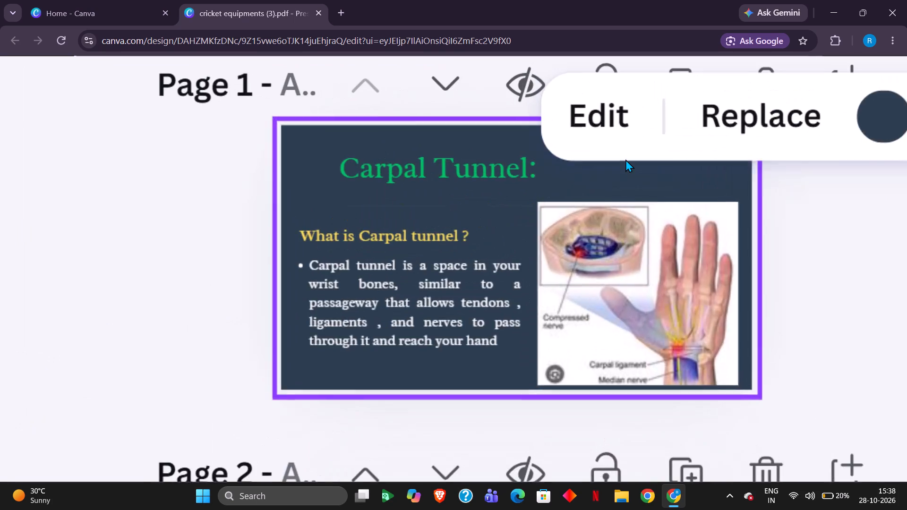
{"action": "left_click", "coordinate": [783, 224]}
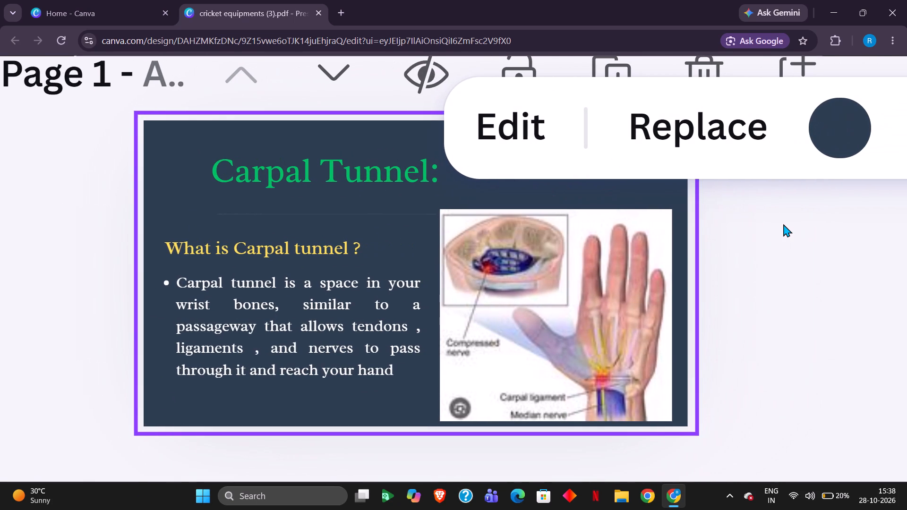
Delete the text of the first bullet, beginning "It is a common condition", on page 2.
{"action": "double_click", "coordinate": [285, 251]}
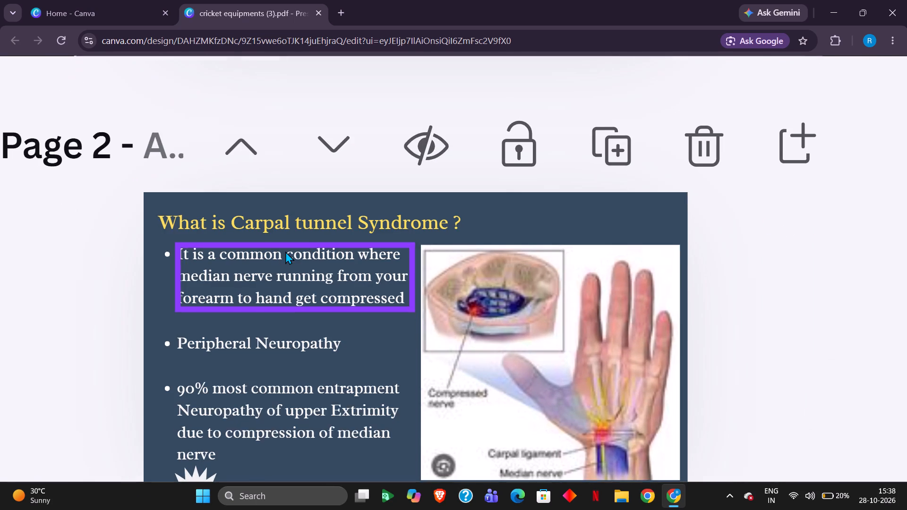
{"action": "triple_click", "coordinate": [301, 283]}
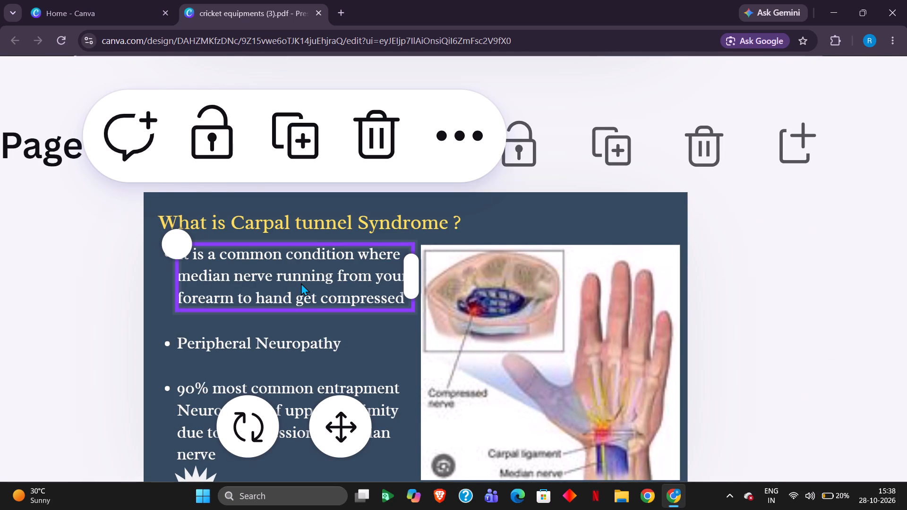
{"action": "left_click", "coordinate": [301, 283]}
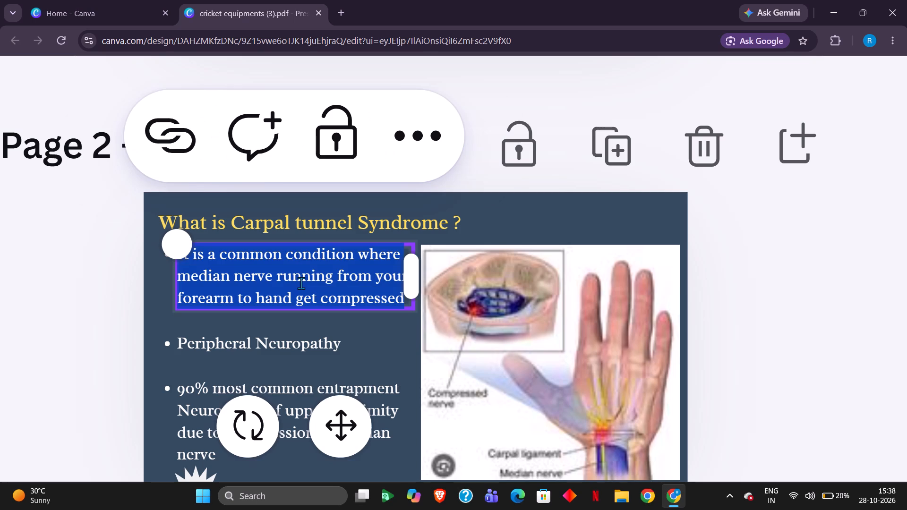
{"action": "key", "text": "BackSpace"}
{"action": "key", "text": "ctrl+v"}
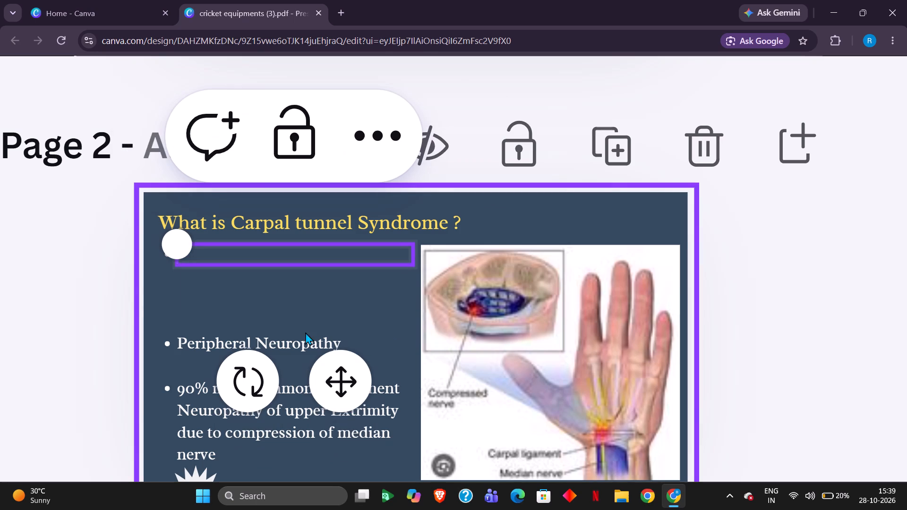
{"action": "double_click", "coordinate": [310, 308]}
{"action": "triple_click", "coordinate": [180, 258]}
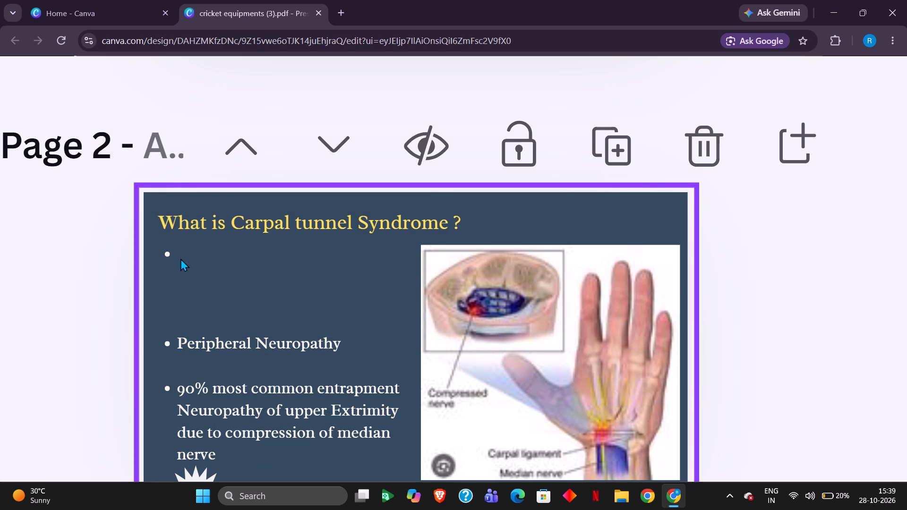
{"action": "left_click", "coordinate": [180, 258]}
Replace page 3, "Etiology(causes)", with the "If an injury is Severe ?" page of the uploaded Carpal Tunnel presentation.
{"action": "scroll", "coordinate": [398, 273], "scroll_direction": "down", "scroll_amount": 5}
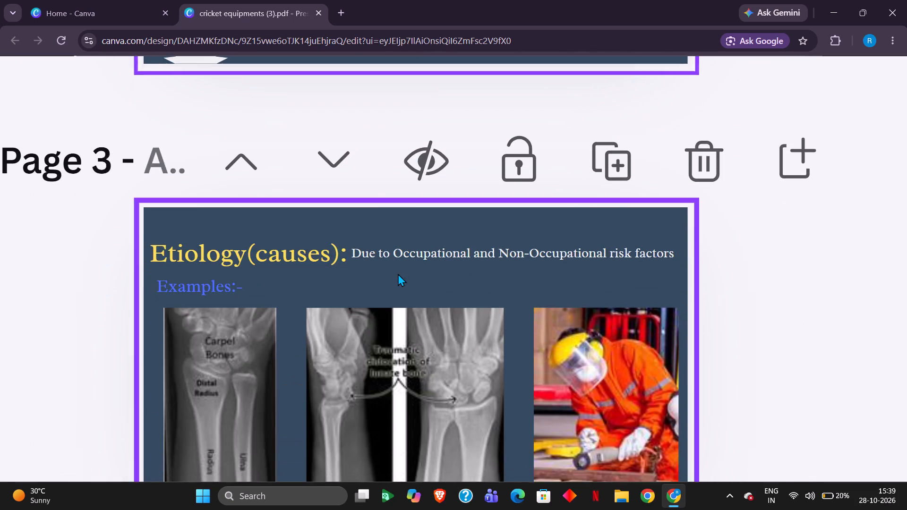
{"action": "scroll", "coordinate": [398, 273], "scroll_direction": "down", "scroll_amount": 1}
{"action": "triple_click", "coordinate": [248, 223]}
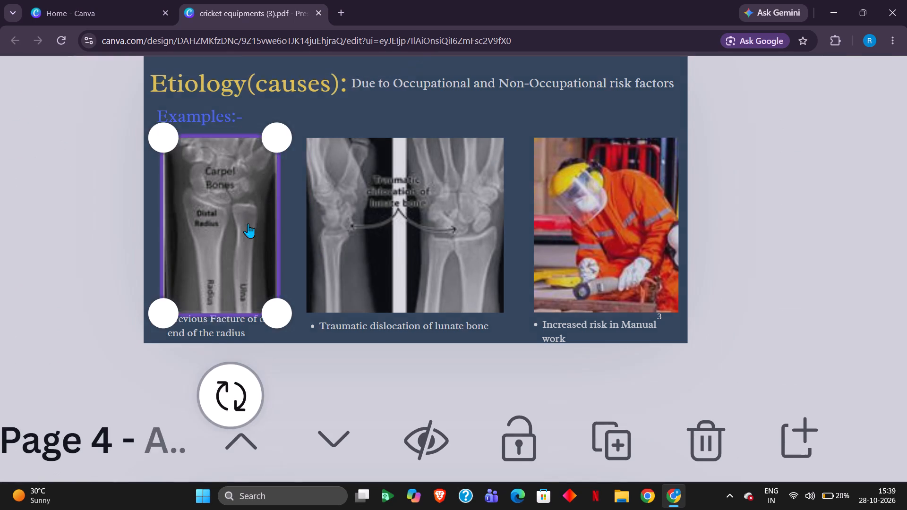
{"action": "left_click", "coordinate": [248, 223]}
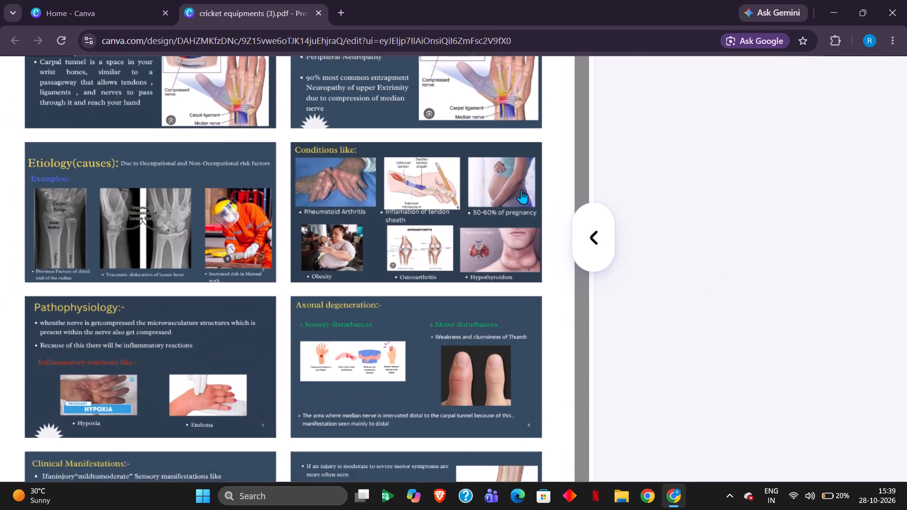
{"action": "scroll", "coordinate": [521, 189], "scroll_direction": "right", "scroll_amount": 2}
{"action": "double_click", "coordinate": [598, 373]}
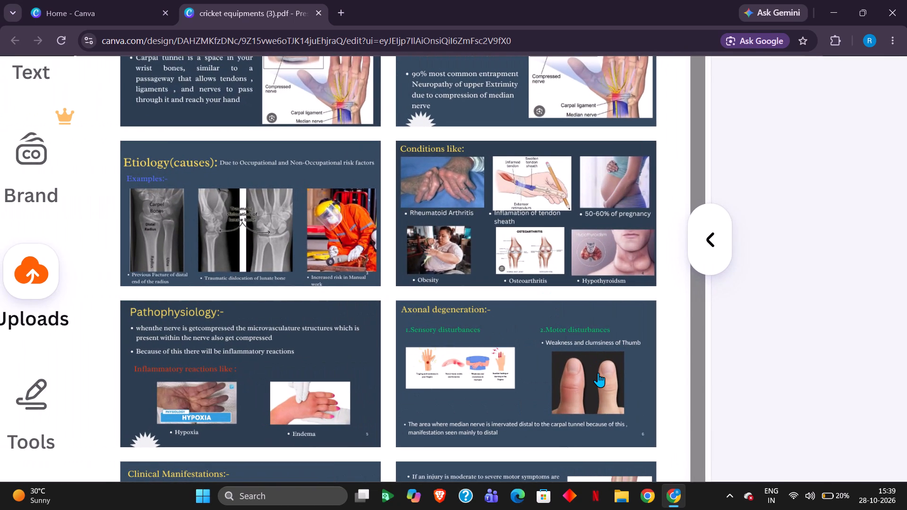
{"action": "scroll", "coordinate": [404, 310], "scroll_direction": "right", "scroll_amount": 1}
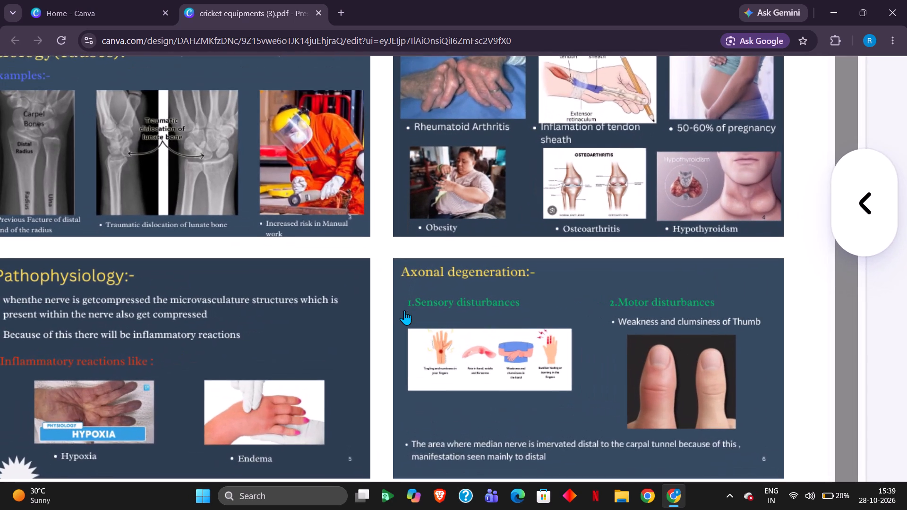
{"action": "scroll", "coordinate": [404, 310], "scroll_direction": "down", "scroll_amount": 8}
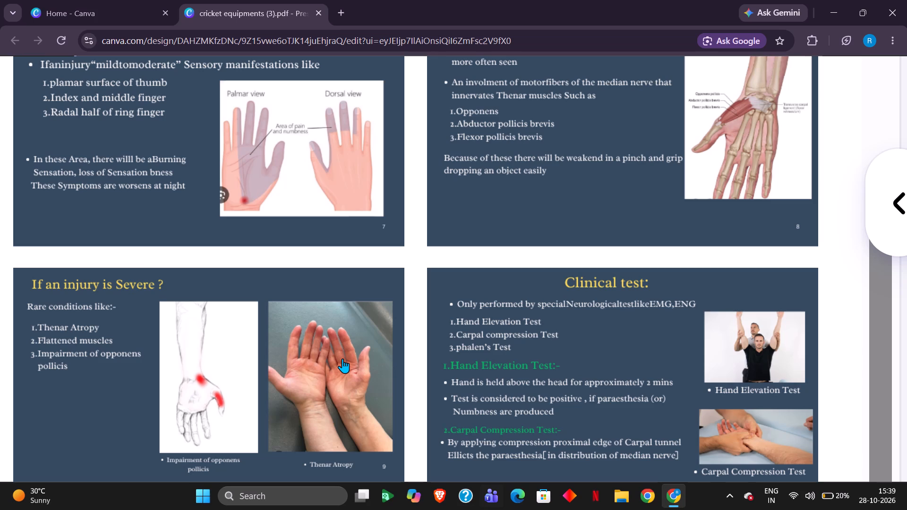
{"action": "triple_click", "coordinate": [230, 419]}
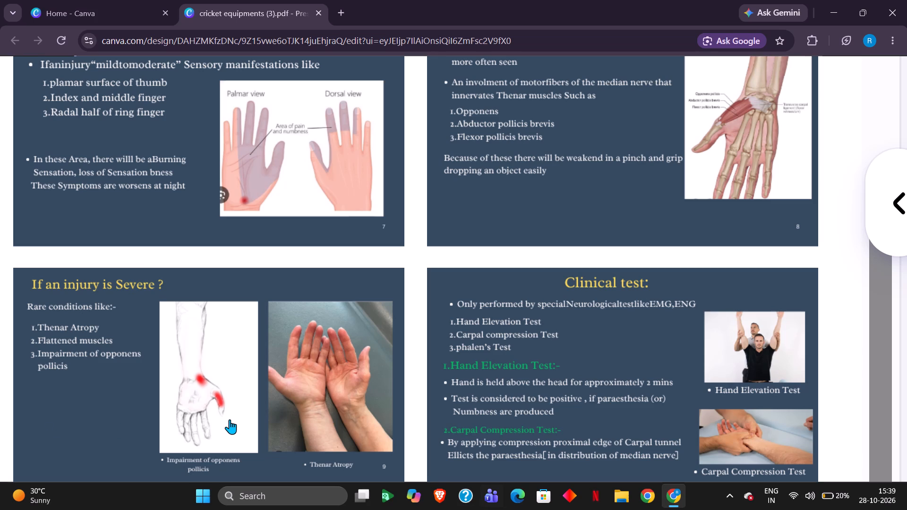
{"action": "double_click", "coordinate": [230, 419]}
{"action": "scroll", "coordinate": [230, 419], "scroll_direction": "down", "scroll_amount": 1}
{"action": "left_click_drag", "start_coordinate": [248, 297], "coordinate": [256, 303]}
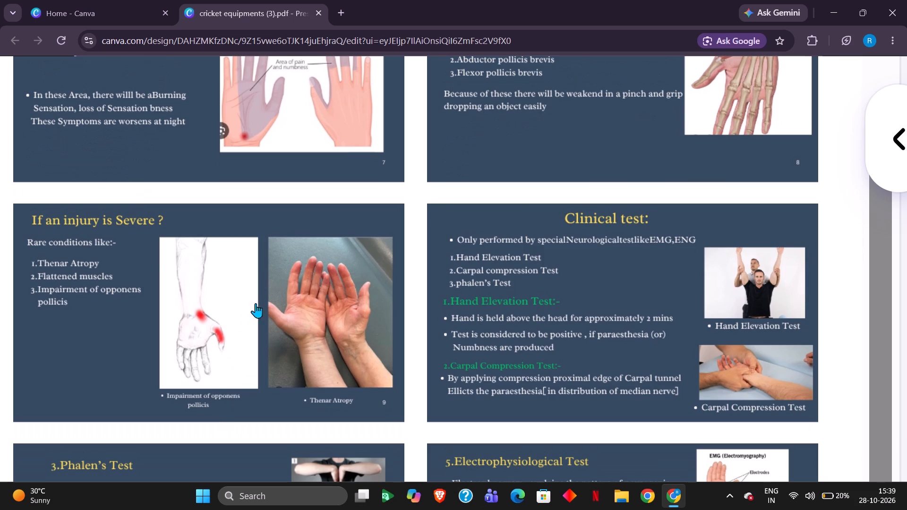
{"action": "left_click_drag", "start_coordinate": [256, 303], "coordinate": [354, 357]}
{"action": "left_click", "coordinate": [354, 357]}
{"action": "left_click_drag", "start_coordinate": [354, 357], "coordinate": [69, 263]}
{"action": "triple_click", "coordinate": [69, 263]}
Examine the uploaded presentation's pages and the design's grid overview of all pages.
{"action": "scroll", "coordinate": [69, 263], "scroll_direction": "up", "scroll_amount": 4}
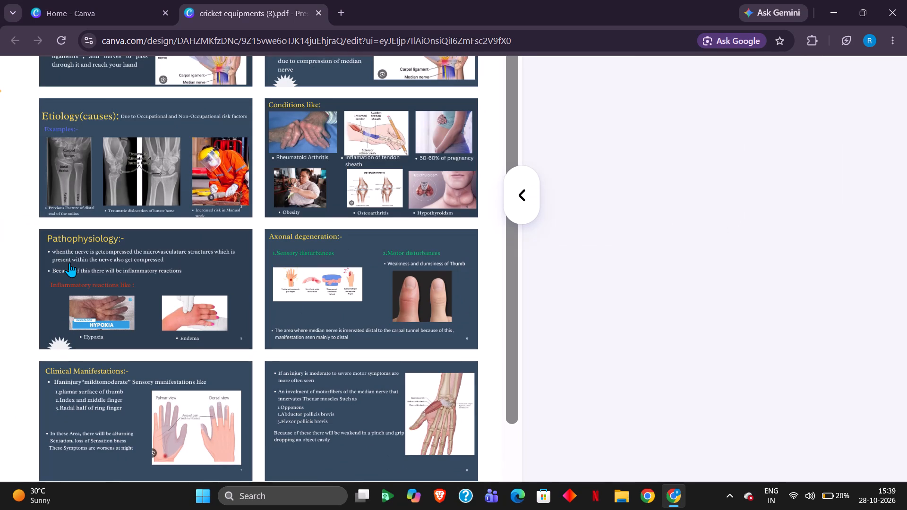
{"action": "scroll", "coordinate": [132, 272], "scroll_direction": "up", "scroll_amount": 1}
{"action": "scroll", "coordinate": [132, 272], "scroll_direction": "right", "scroll_amount": 1}
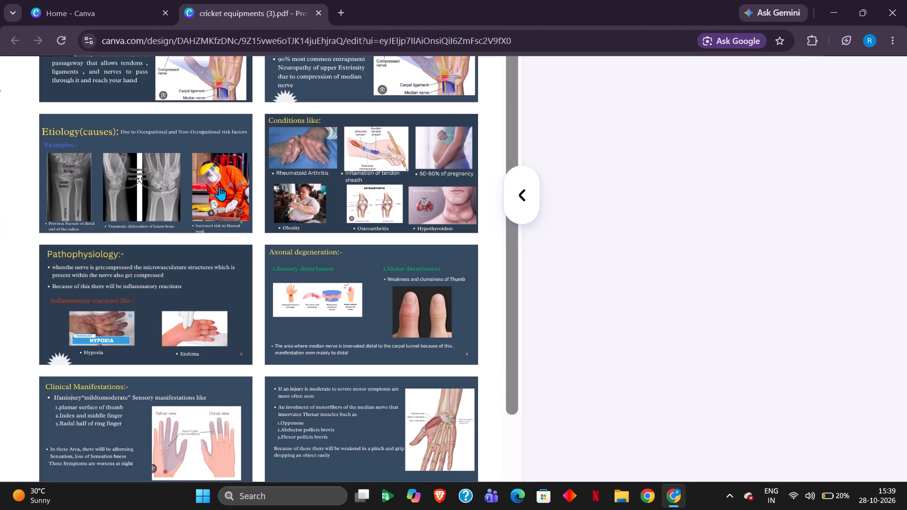
{"action": "scroll", "coordinate": [222, 198], "scroll_direction": "up", "scroll_amount": 6}
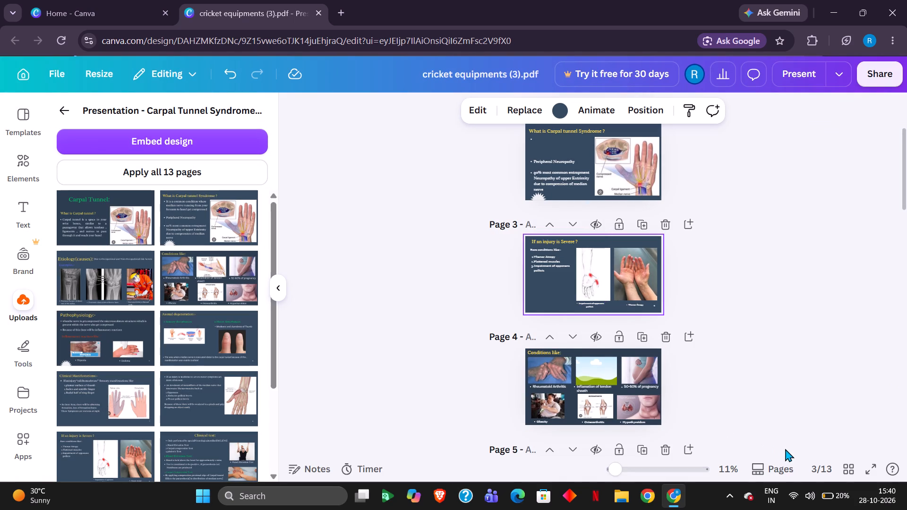
{"action": "left_click", "coordinate": [850, 473]}
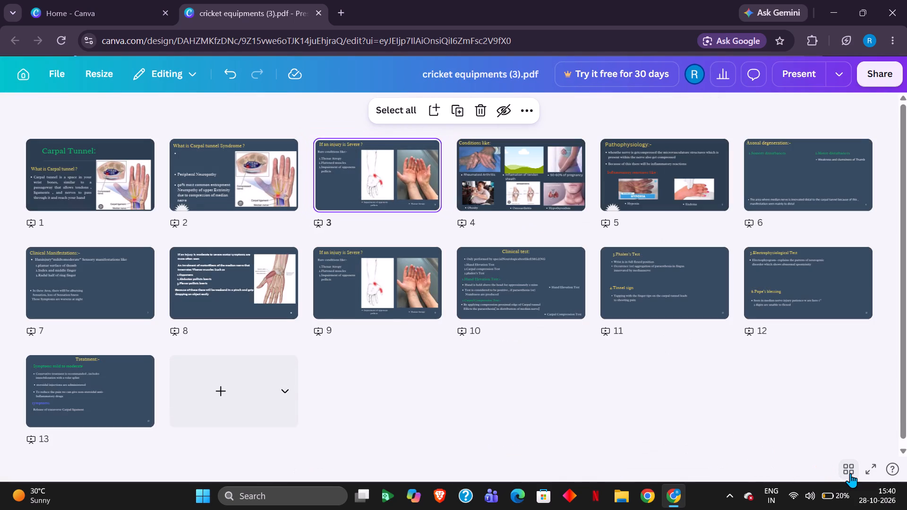
{"action": "left_click", "coordinate": [850, 473]}
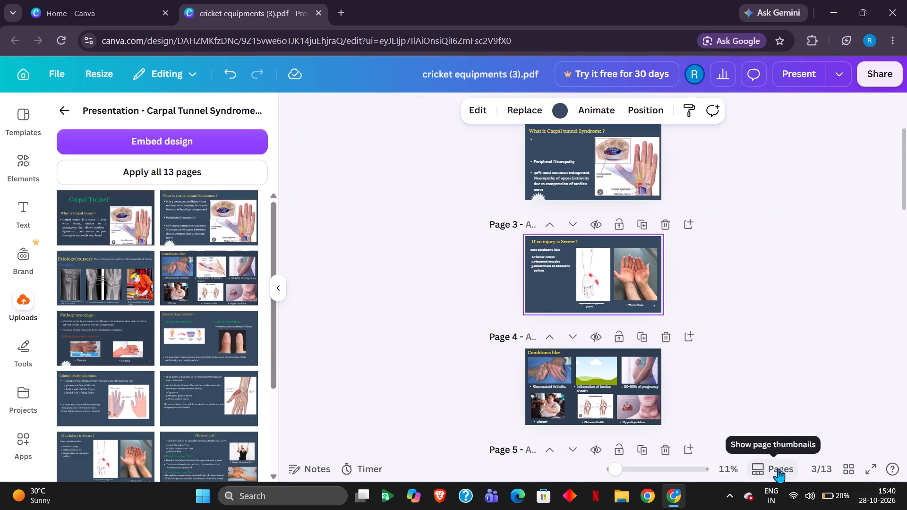
Show the page thumbnails and move the wrist drawing on page 3 slightly down and toward the hands photo.
{"action": "left_click", "coordinate": [778, 468]}
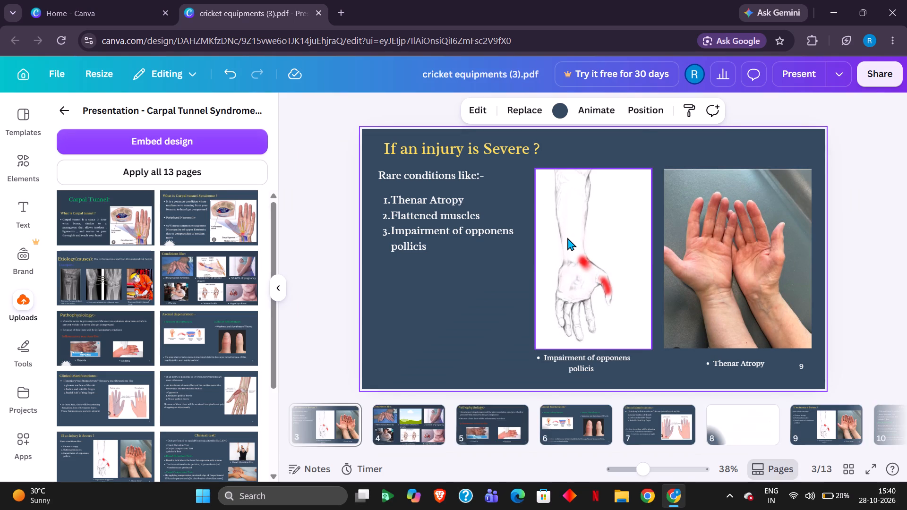
{"action": "double_click", "coordinate": [567, 238]}
{"action": "left_click_drag", "start_coordinate": [567, 238], "coordinate": [576, 262]}
{"action": "right_click", "coordinate": [576, 262]}
{"action": "right_click", "coordinate": [576, 262]}
{"action": "right_click", "coordinate": [576, 262]}
{"action": "left_click", "coordinate": [542, 293]}
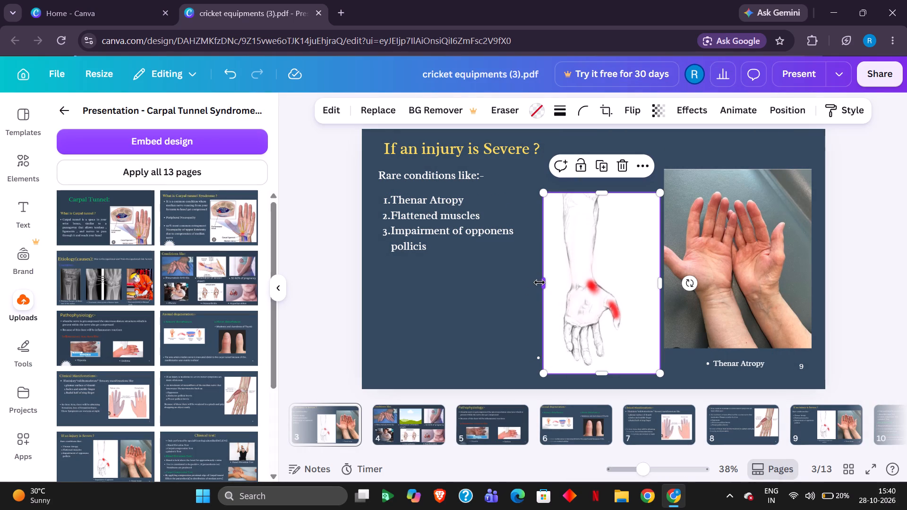
Enlarge the wrist drawing on page 3 to a width of about 534, extending its top edge just above the hands photo.
{"action": "left_click_drag", "start_coordinate": [539, 282], "coordinate": [530, 275]}
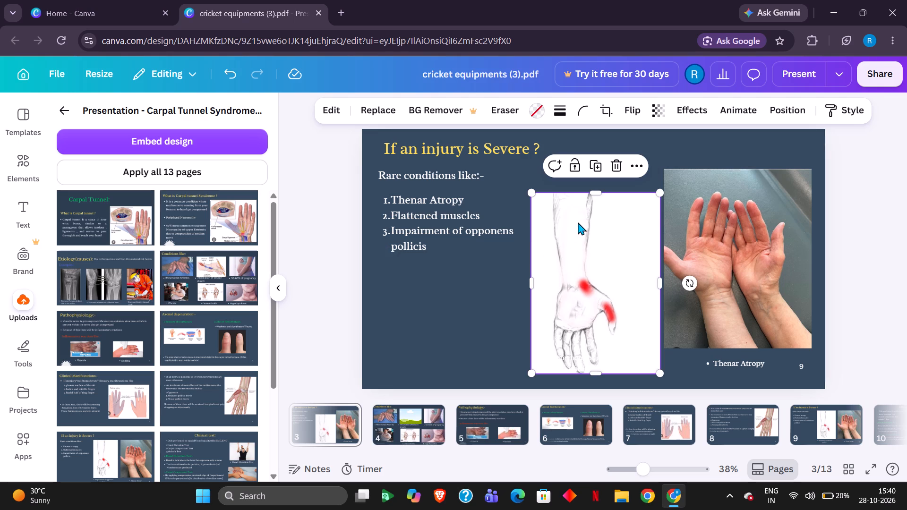
{"action": "left_click_drag", "start_coordinate": [593, 193], "coordinate": [592, 175]}
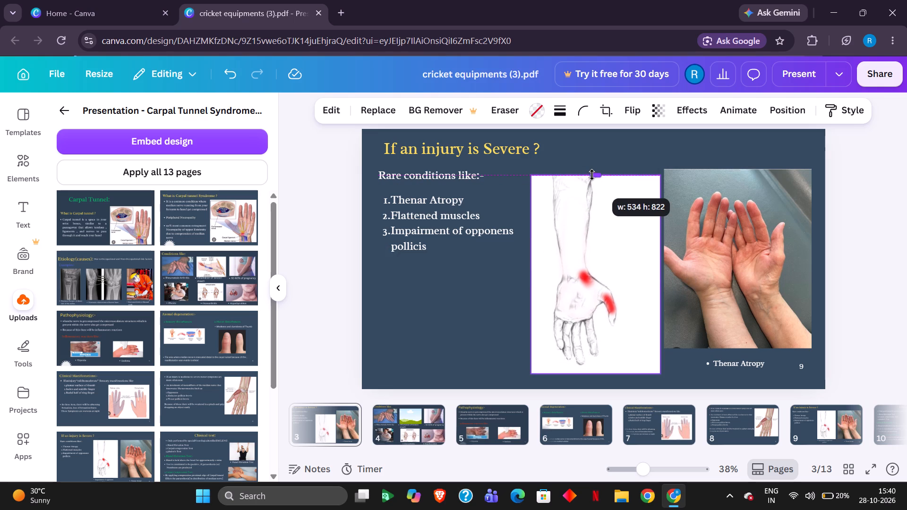
{"action": "left_click_drag", "start_coordinate": [592, 175], "coordinate": [649, 176]}
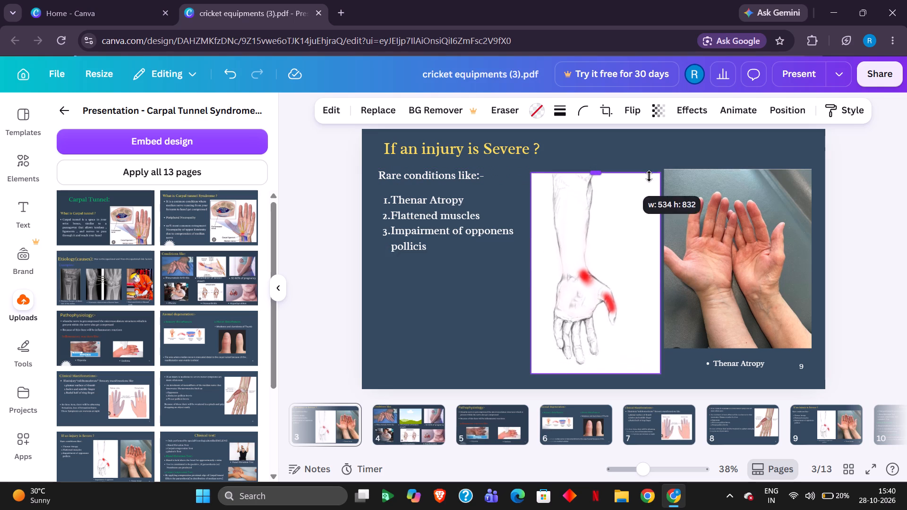
{"action": "left_click_drag", "start_coordinate": [649, 176], "coordinate": [649, 166]}
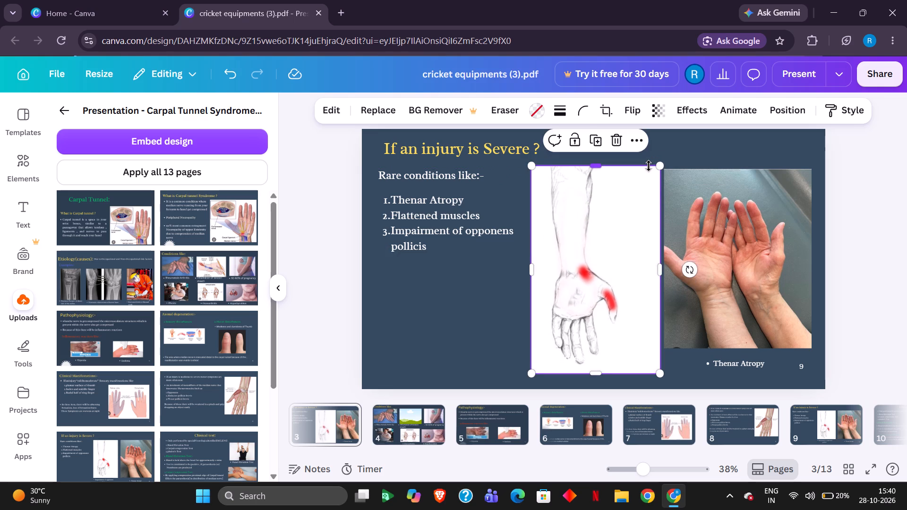
{"action": "left_click", "coordinate": [686, 148]}
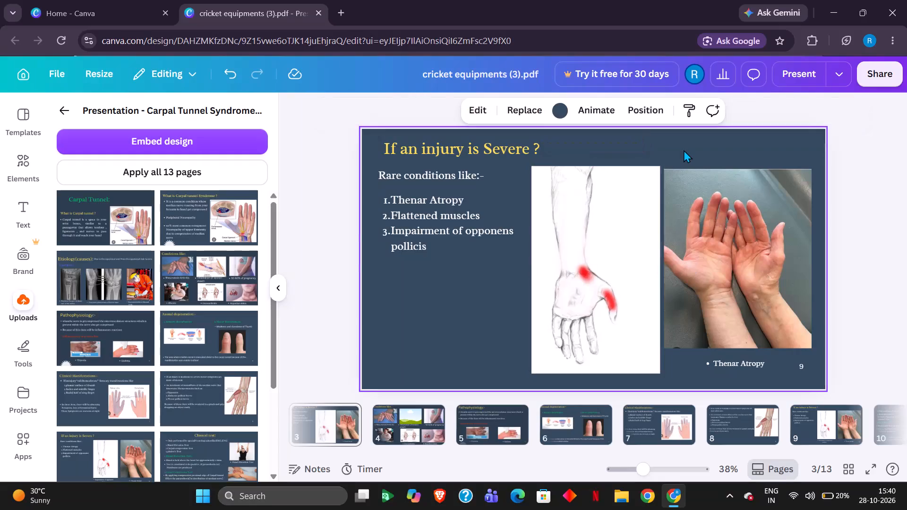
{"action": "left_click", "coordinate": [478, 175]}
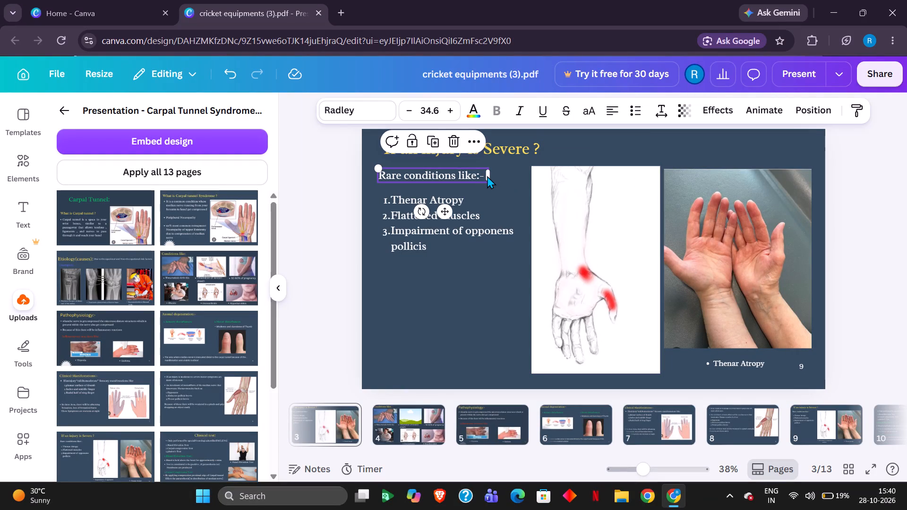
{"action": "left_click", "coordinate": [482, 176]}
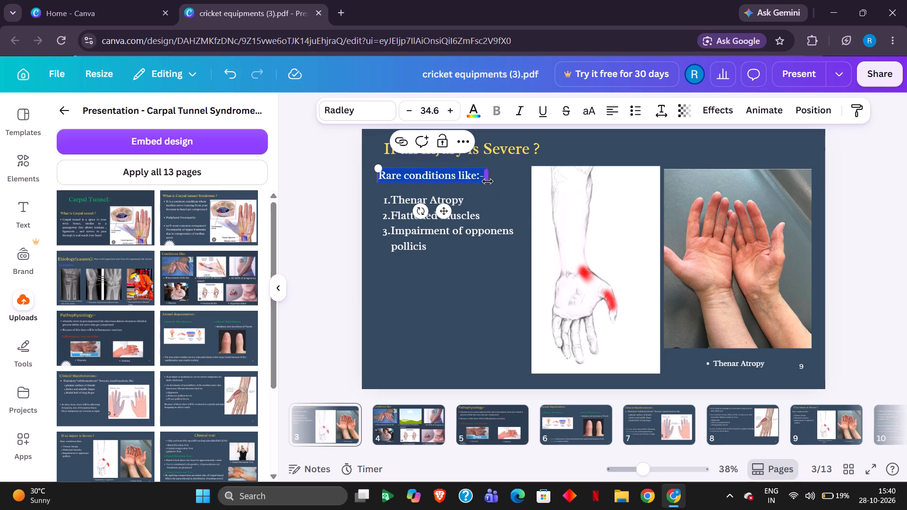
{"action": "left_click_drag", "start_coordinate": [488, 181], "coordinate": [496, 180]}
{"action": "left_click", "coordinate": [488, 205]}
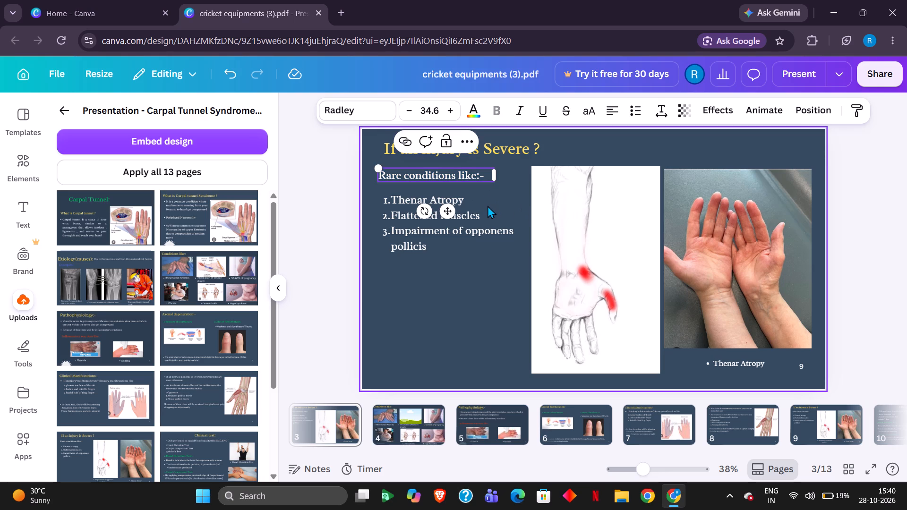
Replace the word "Atropy" with "rake" in the first list item, "Thenar Atropy", on page 3.
{"action": "left_click", "coordinate": [394, 195]}
{"action": "left_click", "coordinate": [458, 198]}
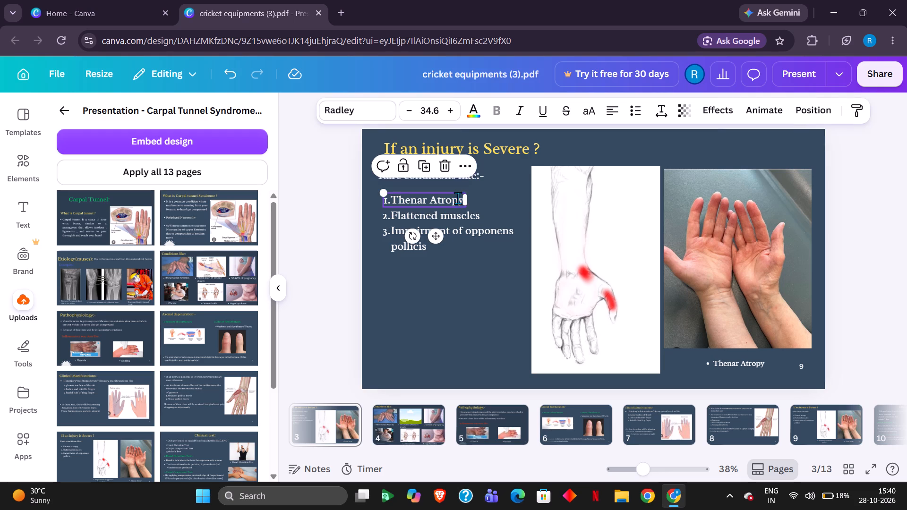
{"action": "key", "text": "Right"}
{"action": "key", "text": "Right"}
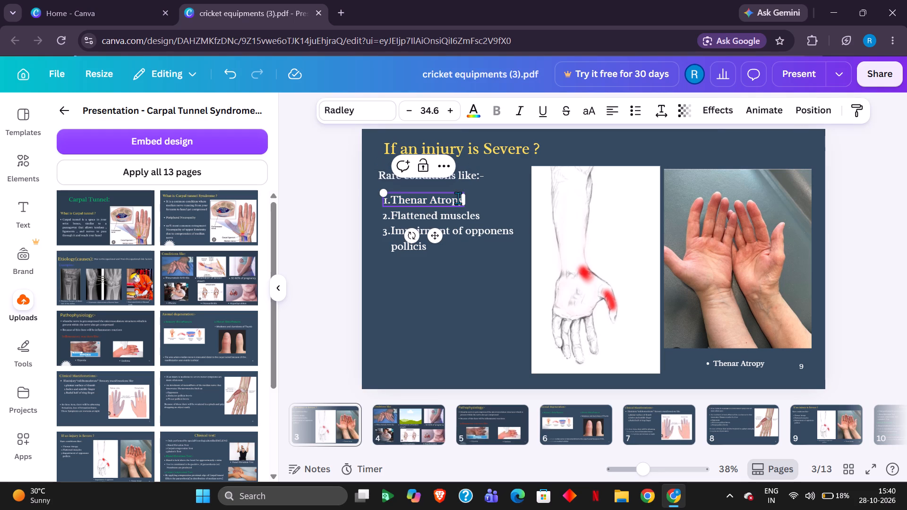
{"action": "key", "text": "BackSpace"}
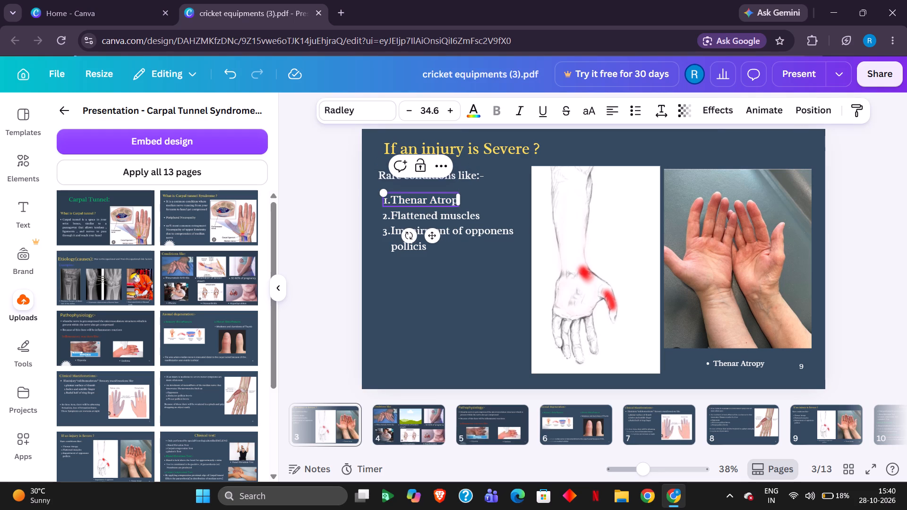
{"action": "key", "text": "BackSpace"}
{"action": "key", "text": "BackSpace"}
{"action": "key", "text": "BackSpace"}
{"action": "key", "text": "BackSpace"}
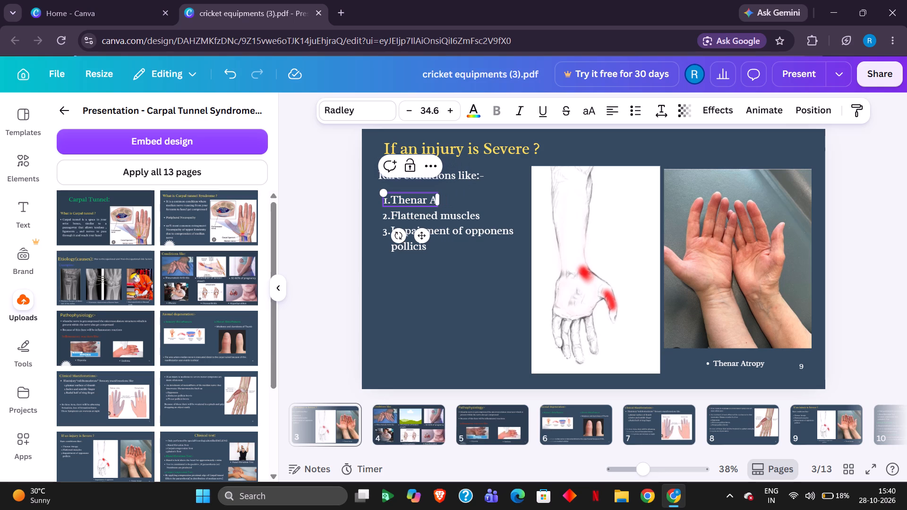
{"action": "key", "text": "BackSpace"}
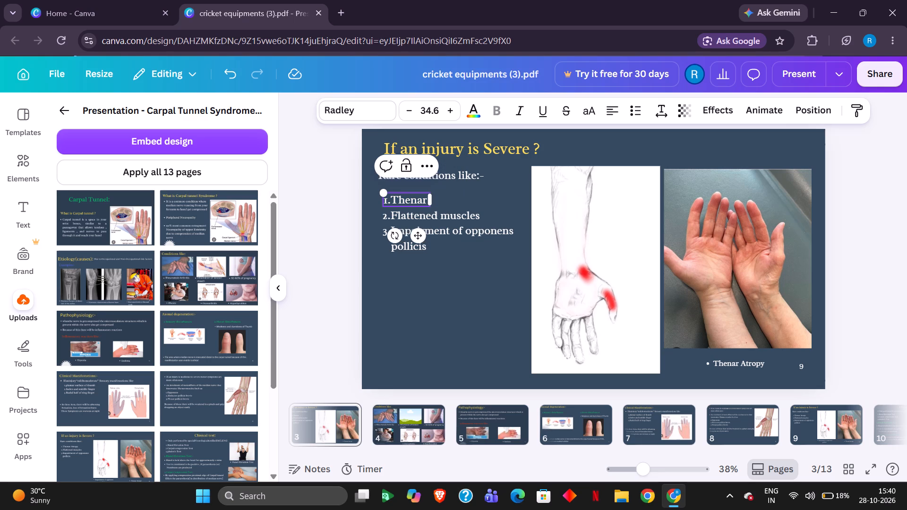
{"action": "type", "text": "ra"}
{"action": "type", "text": "kesh"}
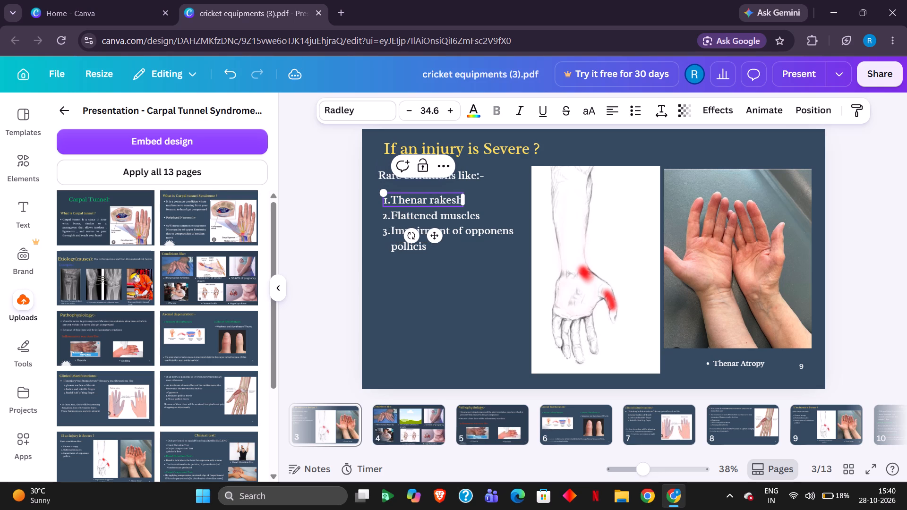
{"action": "key", "text": "BackSpace"}
{"action": "key", "text": "BackSpace"}
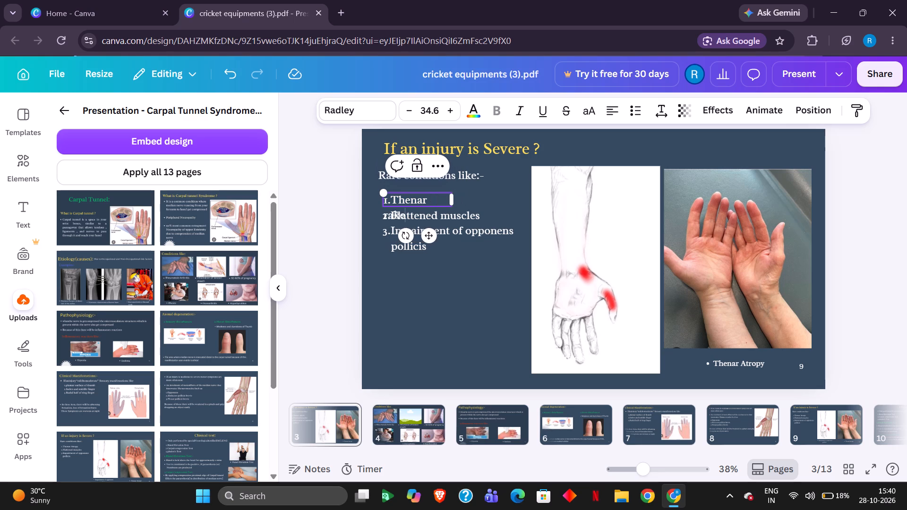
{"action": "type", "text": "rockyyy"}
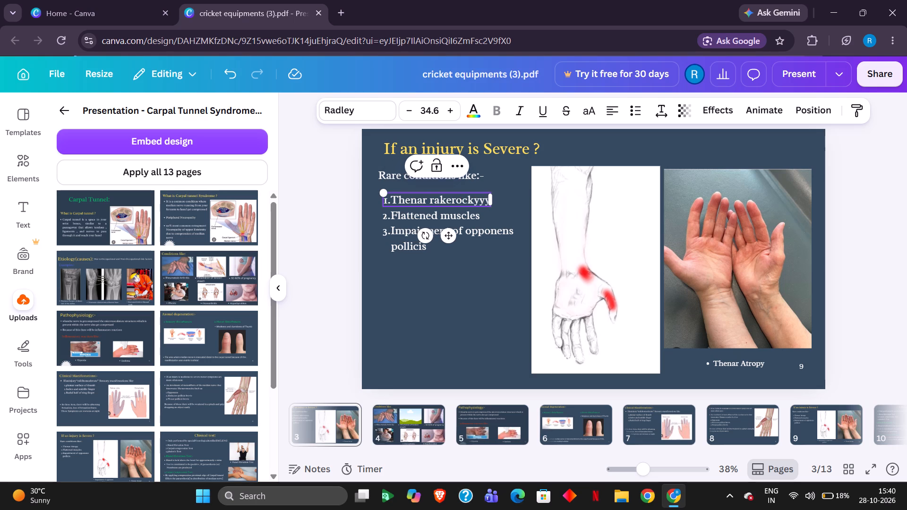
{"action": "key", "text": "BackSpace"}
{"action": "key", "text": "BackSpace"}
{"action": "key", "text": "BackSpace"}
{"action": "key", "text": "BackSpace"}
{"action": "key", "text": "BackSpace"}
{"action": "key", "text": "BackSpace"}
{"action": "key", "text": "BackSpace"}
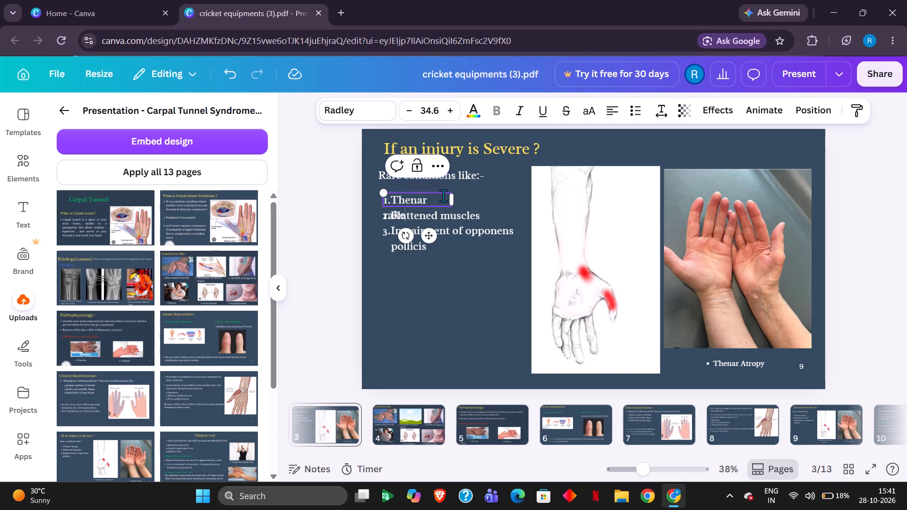
{"action": "left_click", "coordinate": [439, 197]}
{"action": "key", "text": "space"}
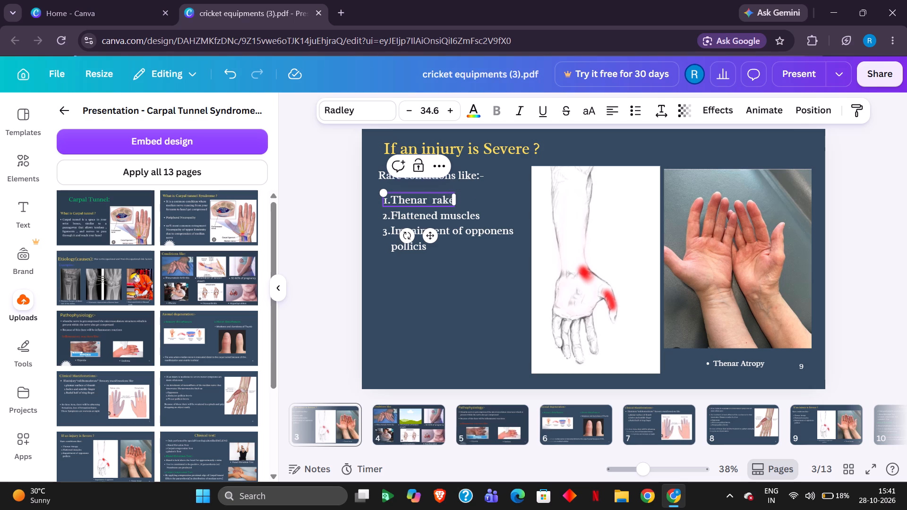
{"action": "key", "text": "Right"}
{"action": "key", "text": "Right"}
{"action": "key", "text": "Right"}
{"action": "key", "text": "Right"}
{"action": "key", "text": "Right"}
{"action": "type", "text": "sh"}
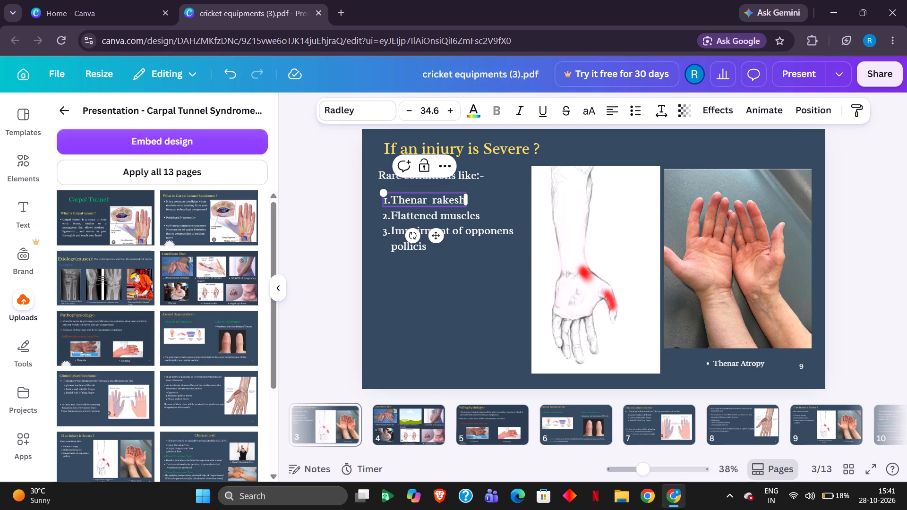
{"action": "key", "text": "Return"}
{"action": "left_click", "coordinate": [485, 267]}
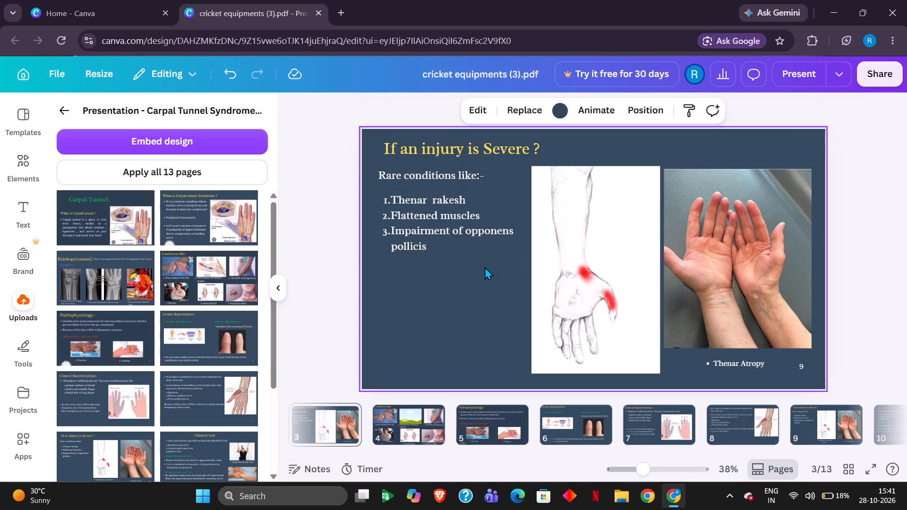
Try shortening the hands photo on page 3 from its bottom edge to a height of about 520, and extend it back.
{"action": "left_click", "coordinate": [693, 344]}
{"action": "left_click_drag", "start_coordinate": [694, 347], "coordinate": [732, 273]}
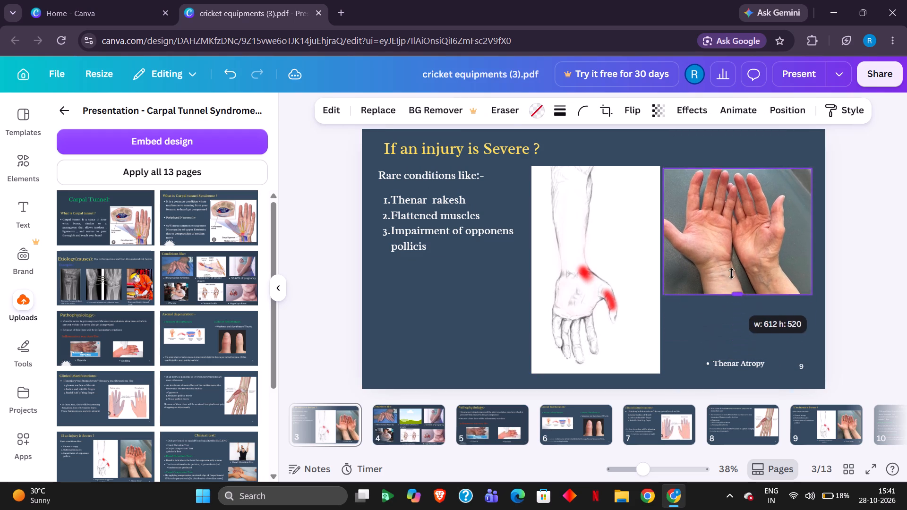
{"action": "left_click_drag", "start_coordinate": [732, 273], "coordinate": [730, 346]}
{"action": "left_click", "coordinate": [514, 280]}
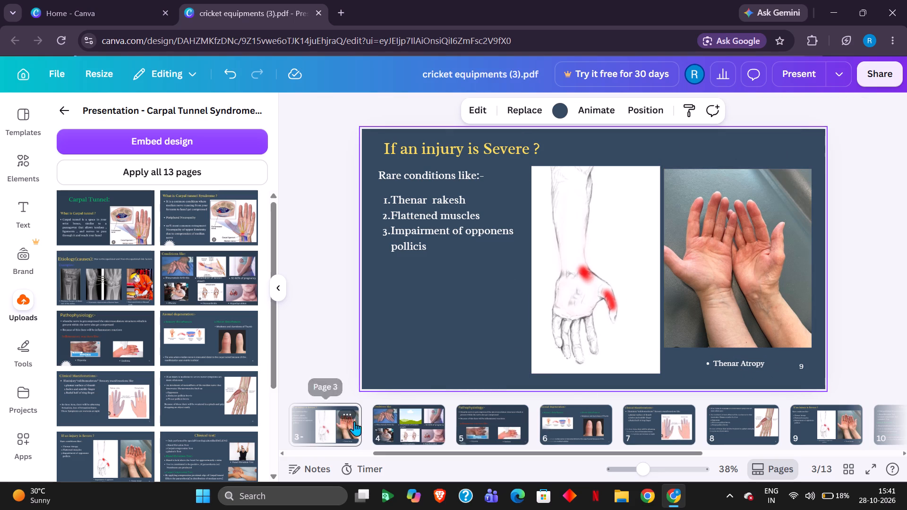
On page 4, crop the Rheumatoid Arthritis photo slightly by lowering its top edge, keeping the bottom edge just above the caption.
{"action": "left_click", "coordinate": [390, 430]}
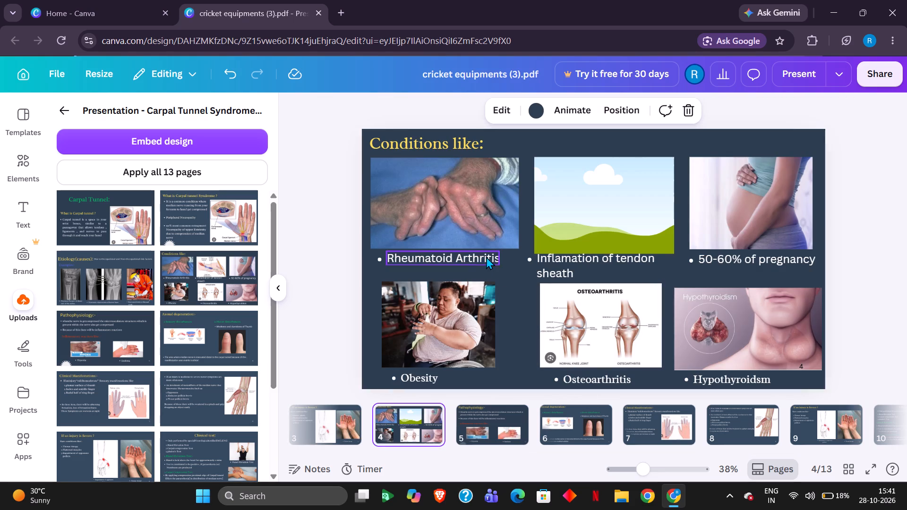
{"action": "left_click", "coordinate": [467, 216]}
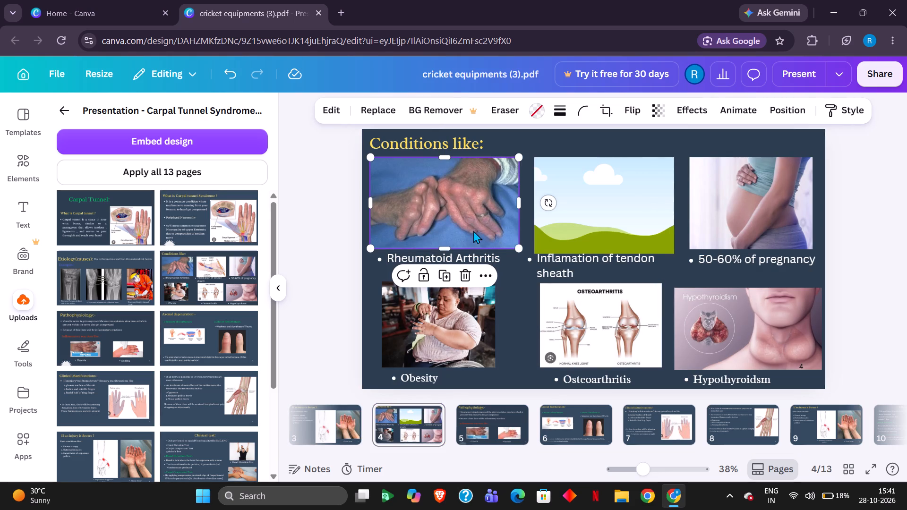
{"action": "left_click_drag", "start_coordinate": [445, 245], "coordinate": [452, 225]}
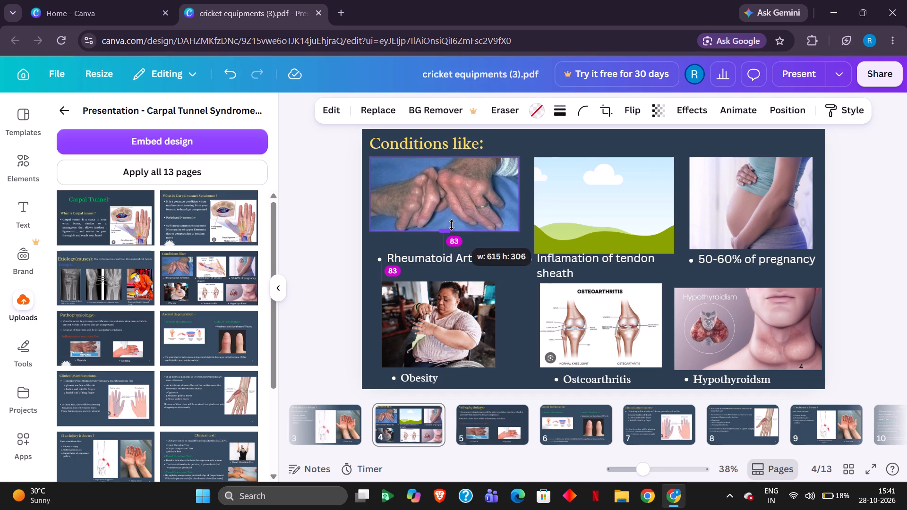
{"action": "left_click_drag", "start_coordinate": [452, 225], "coordinate": [463, 229]}
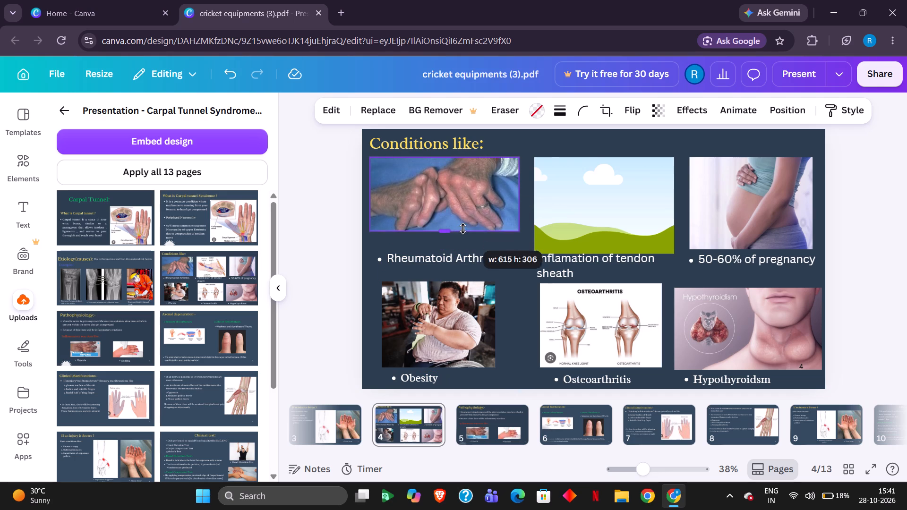
{"action": "left_click_drag", "start_coordinate": [463, 229], "coordinate": [462, 243]}
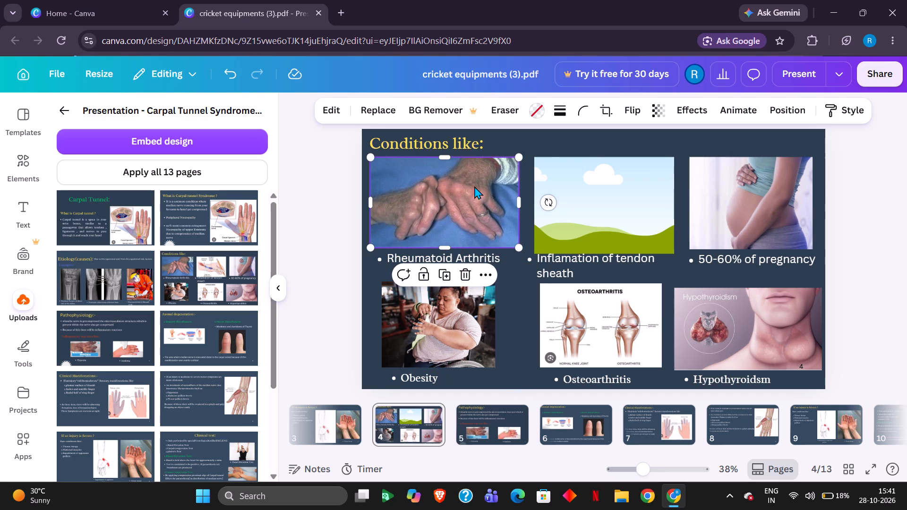
{"action": "left_click_drag", "start_coordinate": [461, 155], "coordinate": [471, 178]}
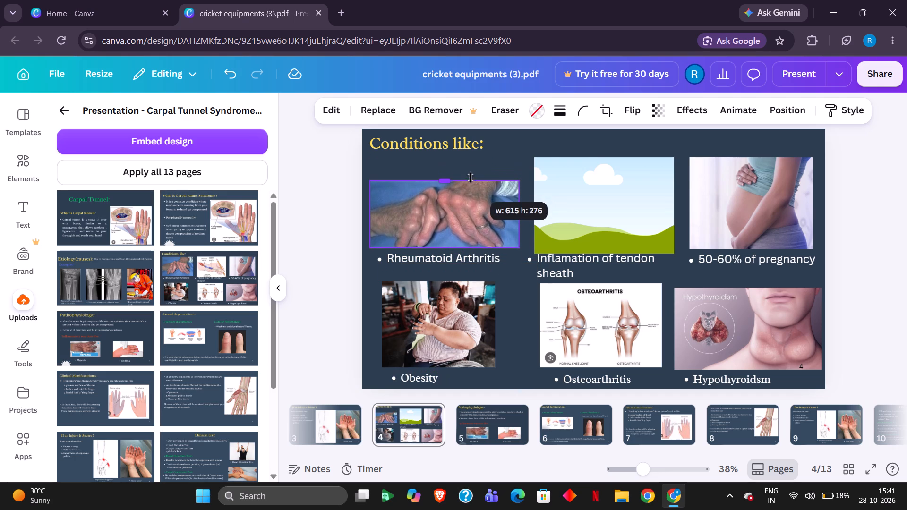
{"action": "left_click_drag", "start_coordinate": [471, 178], "coordinate": [476, 161]}
{"action": "left_click", "coordinate": [506, 153]}
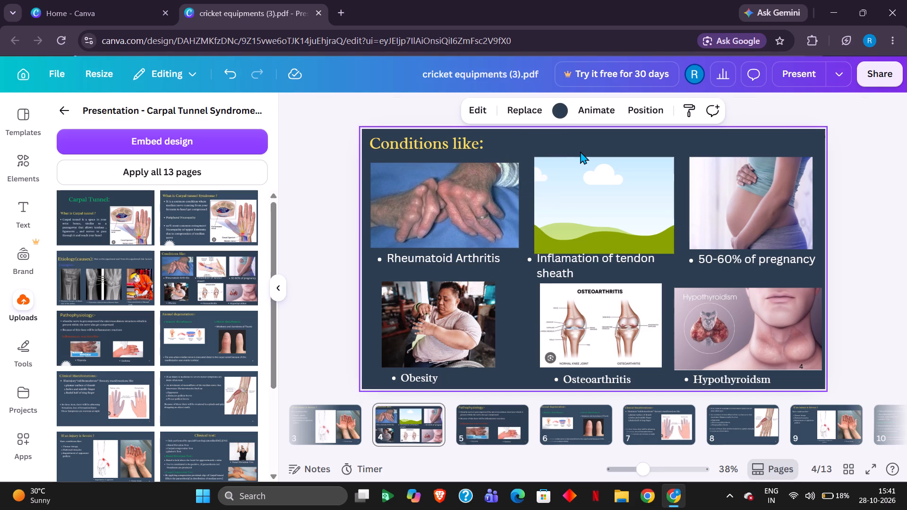
Lower the top edge of the landscape placeholder above "Inflamation of tendon sheath" to line up with the Rheumatoid Arthritis photo.
{"action": "left_click", "coordinate": [596, 155]}
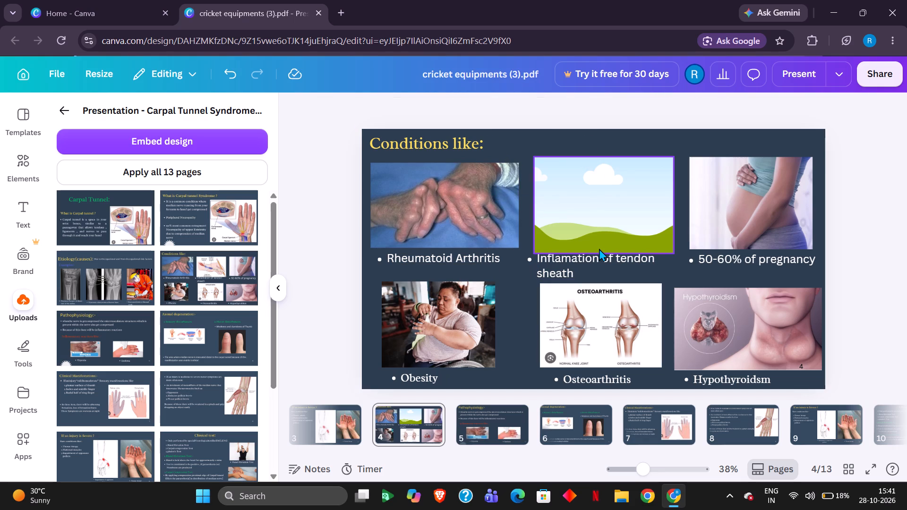
{"action": "left_click", "coordinate": [607, 154]}
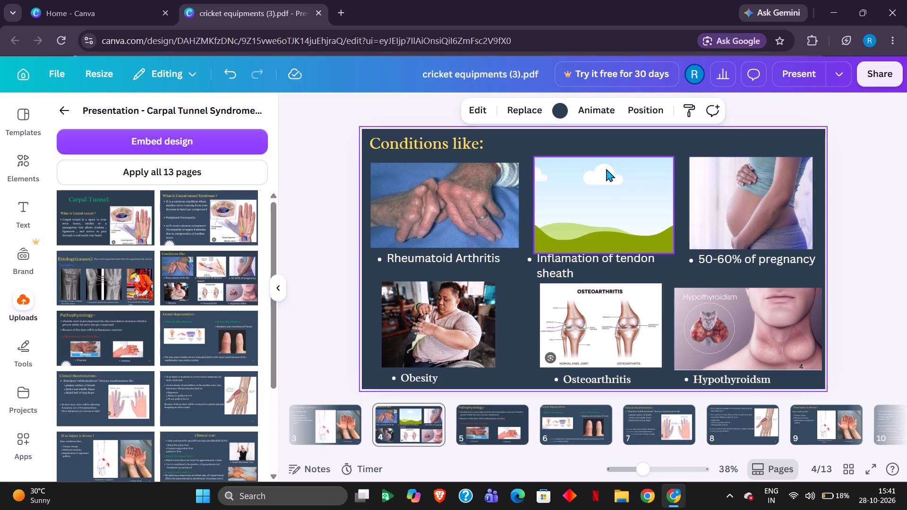
{"action": "double_click", "coordinate": [606, 169]}
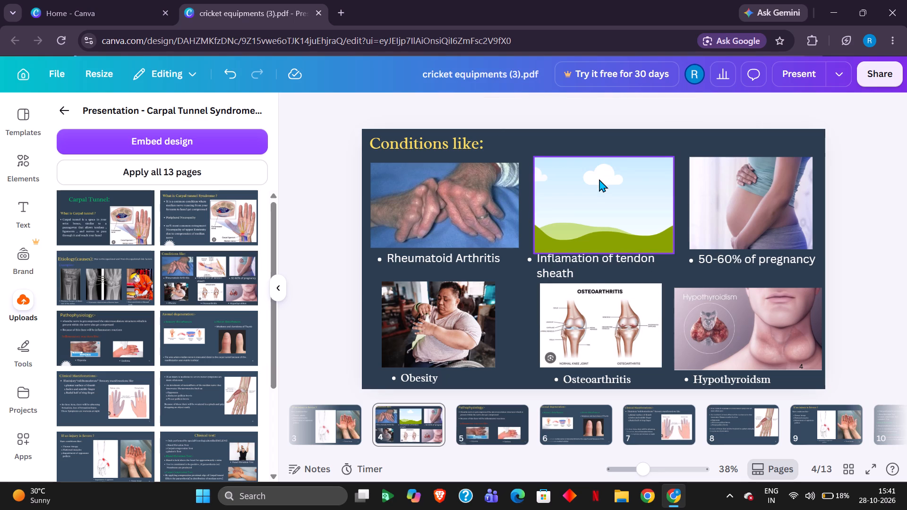
{"action": "left_click", "coordinate": [599, 179]}
{"action": "left_click_drag", "start_coordinate": [607, 157], "coordinate": [610, 187]}
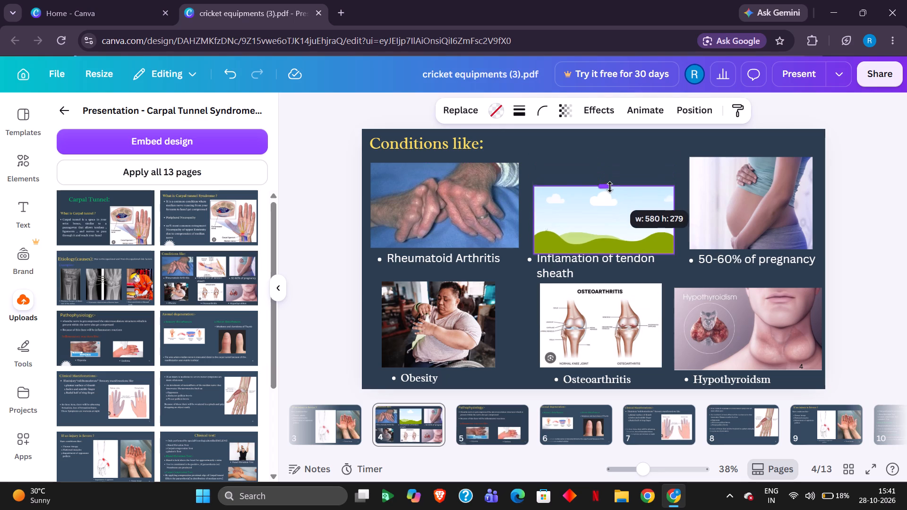
{"action": "left_click_drag", "start_coordinate": [610, 187], "coordinate": [611, 166]}
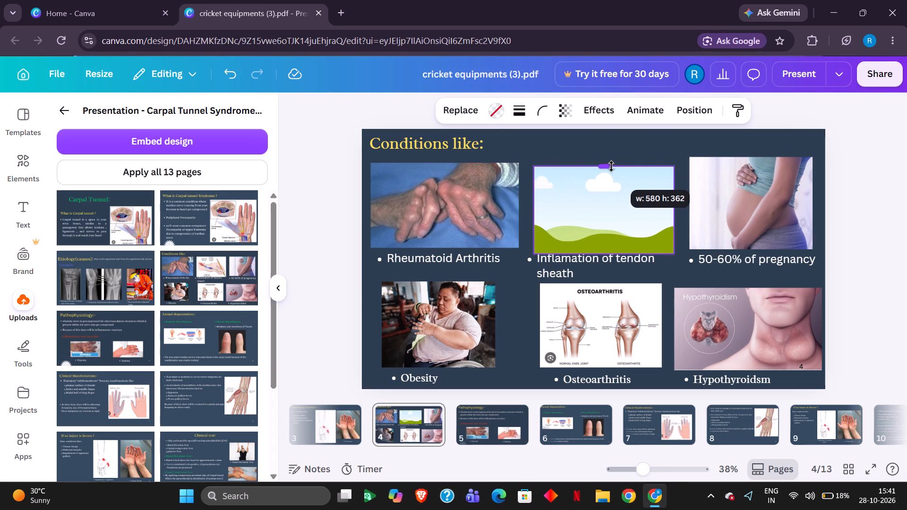
{"action": "left_click_drag", "start_coordinate": [611, 166], "coordinate": [632, 158]}
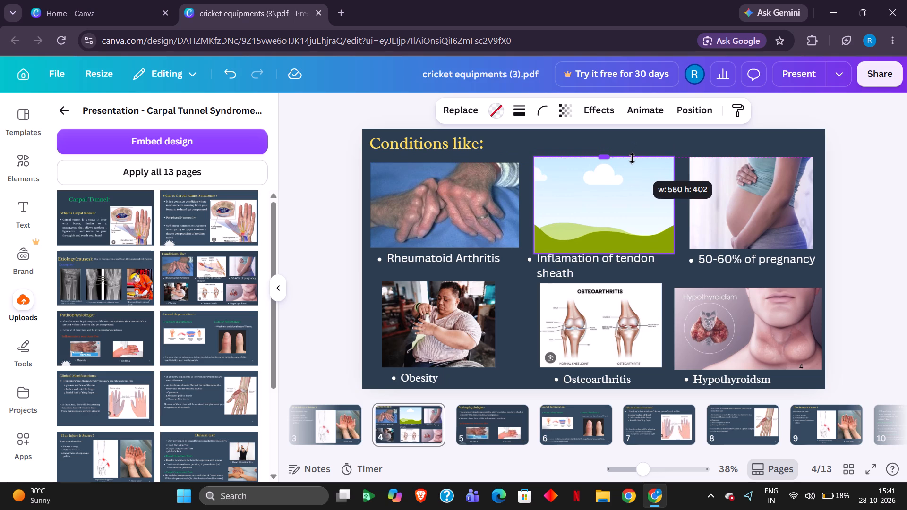
{"action": "left_click_drag", "start_coordinate": [632, 158], "coordinate": [630, 163]}
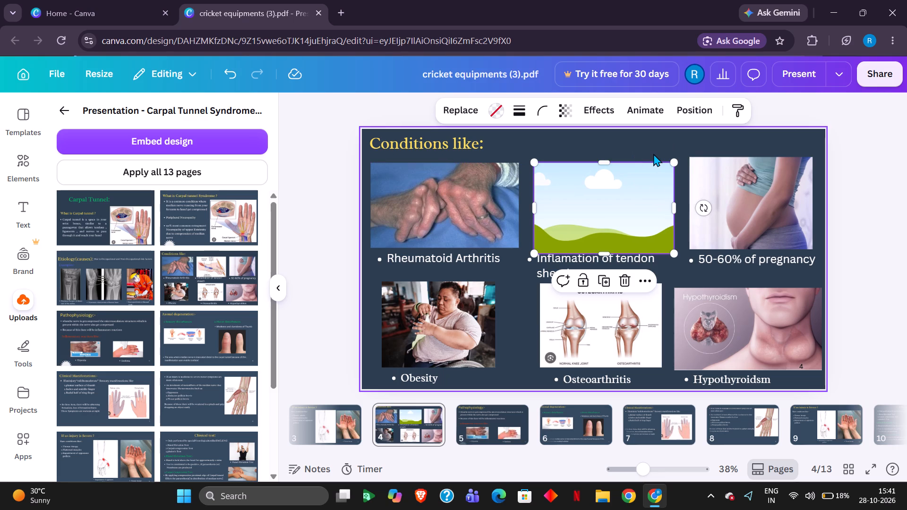
{"action": "left_click", "coordinate": [653, 153]}
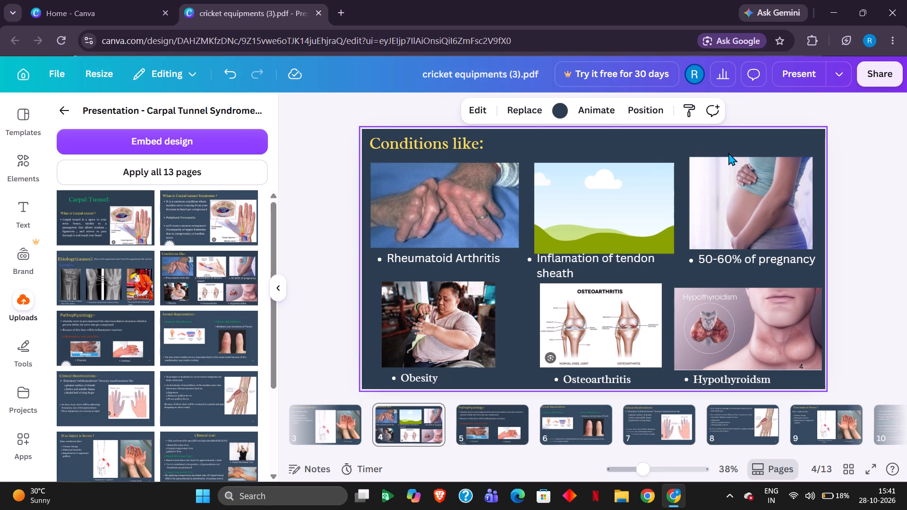
Crop the pregnancy photo's top edge down to line up with the neighbouring images, at a height of about 359.
{"action": "left_click", "coordinate": [730, 161]}
{"action": "left_click_drag", "start_coordinate": [734, 159], "coordinate": [735, 162]}
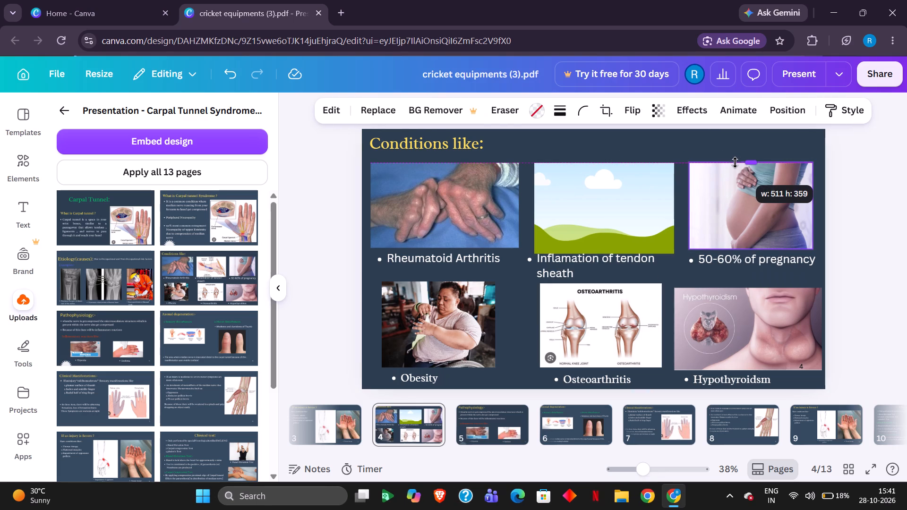
{"action": "left_click_drag", "start_coordinate": [735, 162], "coordinate": [739, 168]}
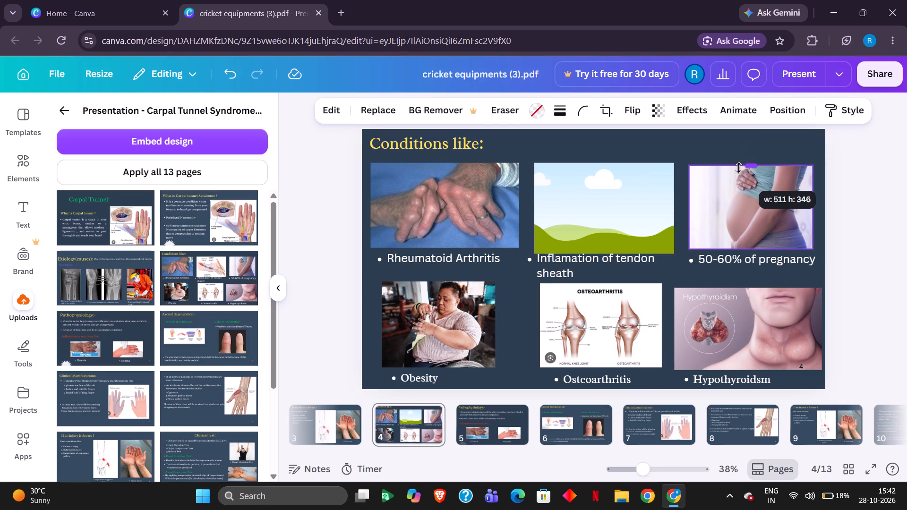
{"action": "left_click_drag", "start_coordinate": [739, 168], "coordinate": [739, 166]}
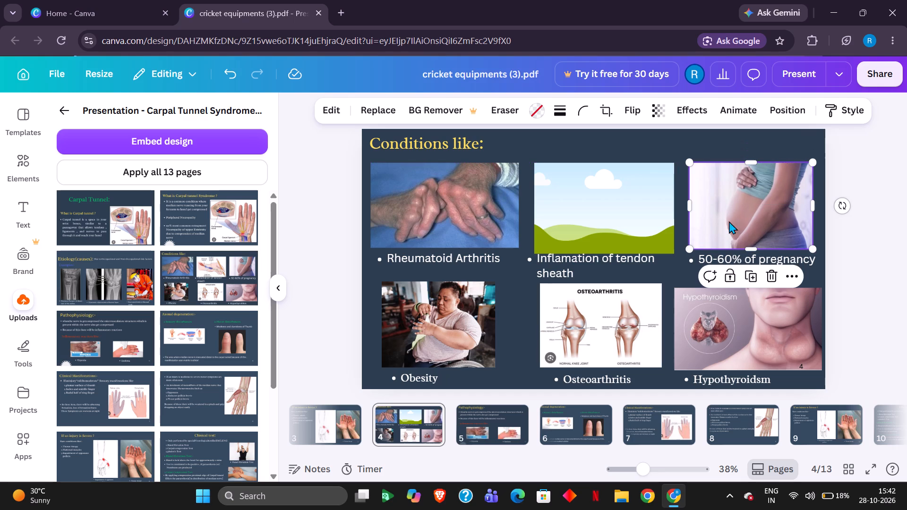
{"action": "left_click", "coordinate": [703, 141]}
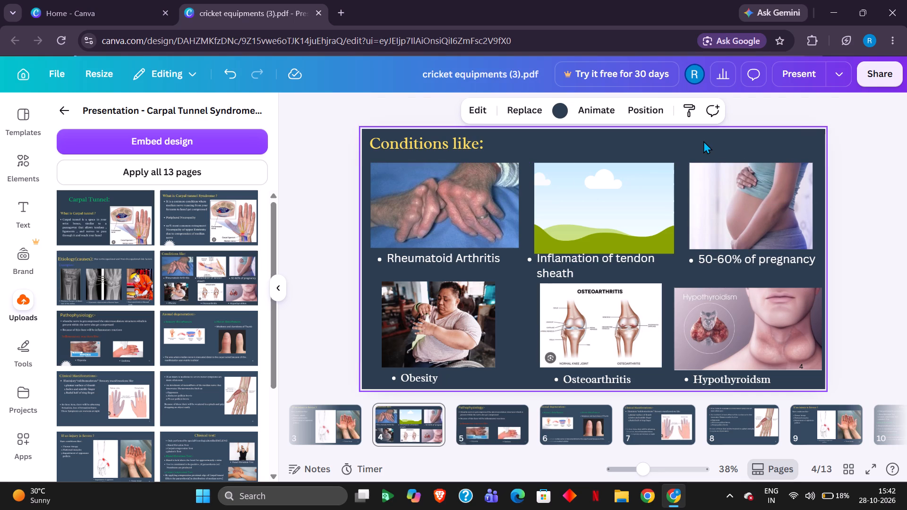
Extend the Obesity photo upward from its top edge to a height of about 387.
{"action": "left_click", "coordinate": [435, 317]}
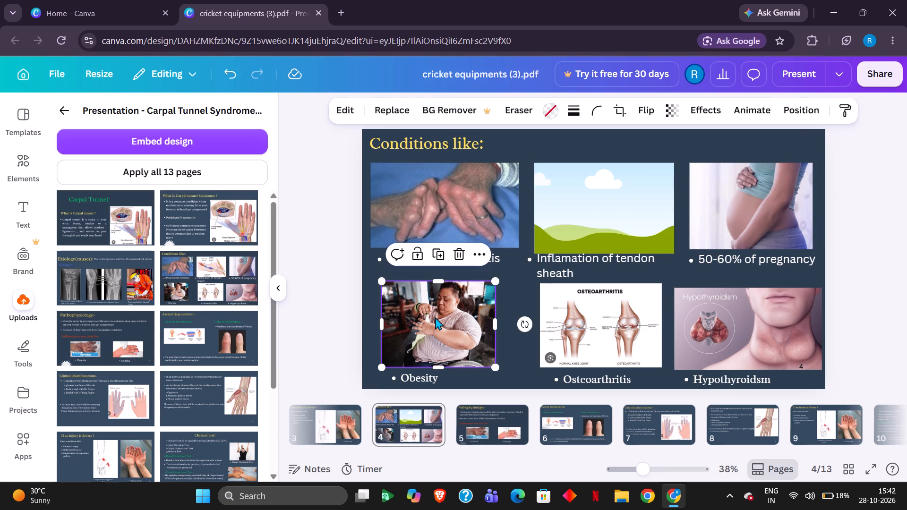
{"action": "left_click_drag", "start_coordinate": [446, 284], "coordinate": [450, 276]}
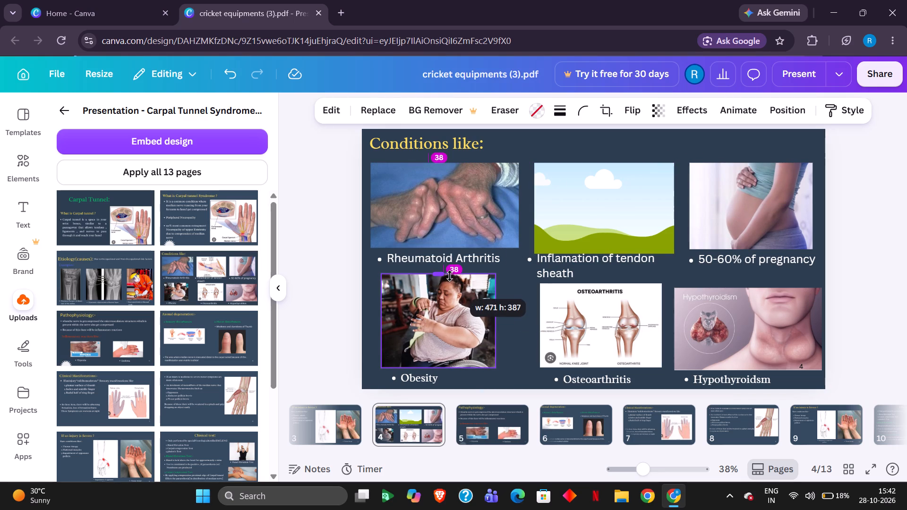
{"action": "left_click_drag", "start_coordinate": [450, 276], "coordinate": [464, 288]}
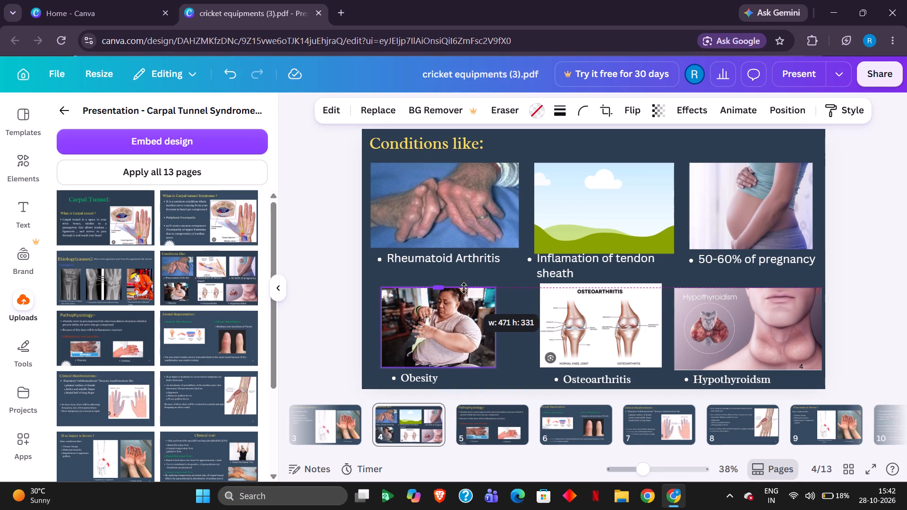
{"action": "left_click_drag", "start_coordinate": [464, 288], "coordinate": [467, 278]}
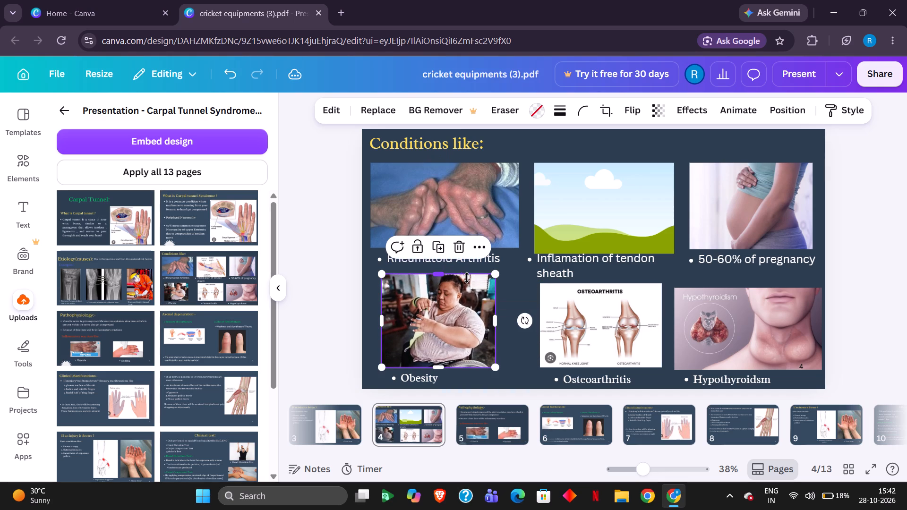
{"action": "left_click", "coordinate": [520, 289]}
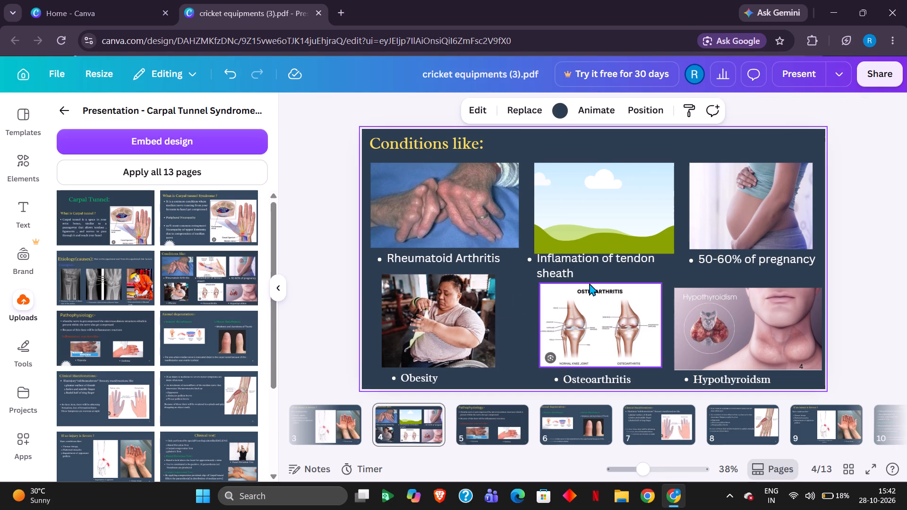
Crop the Osteoarthritis image from its top edge to a height of about 258, cutting off its built-in heading.
{"action": "left_click_drag", "start_coordinate": [590, 282], "coordinate": [590, 291]}
{"action": "left_click", "coordinate": [590, 291]}
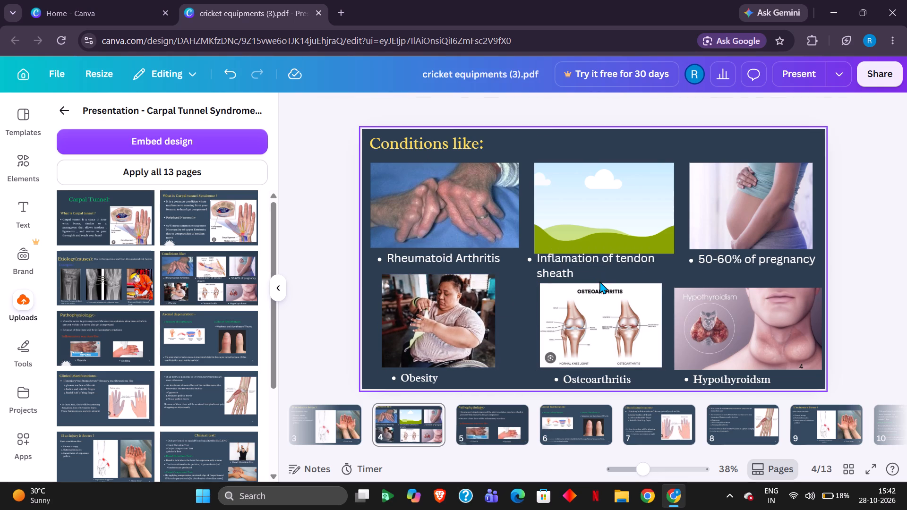
{"action": "left_click", "coordinate": [597, 290]}
{"action": "left_click_drag", "start_coordinate": [599, 284], "coordinate": [597, 307]}
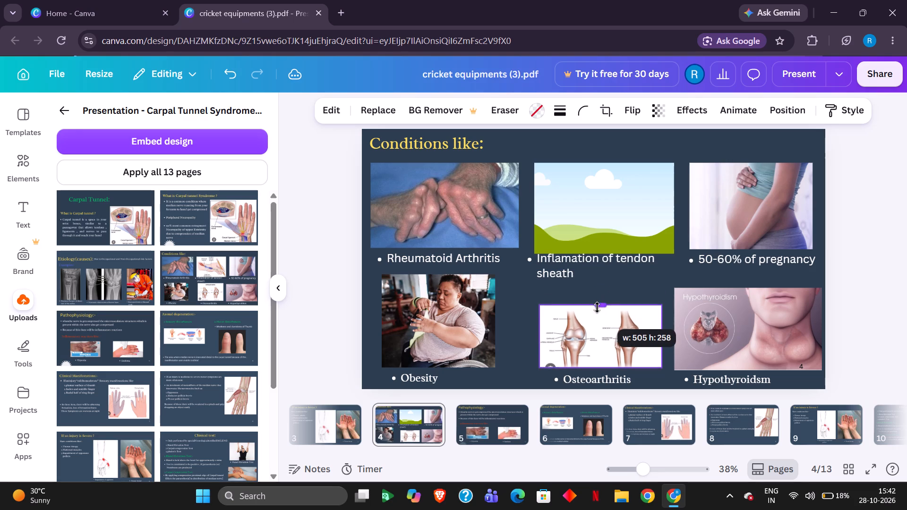
{"action": "left_click_drag", "start_coordinate": [597, 307], "coordinate": [594, 306]}
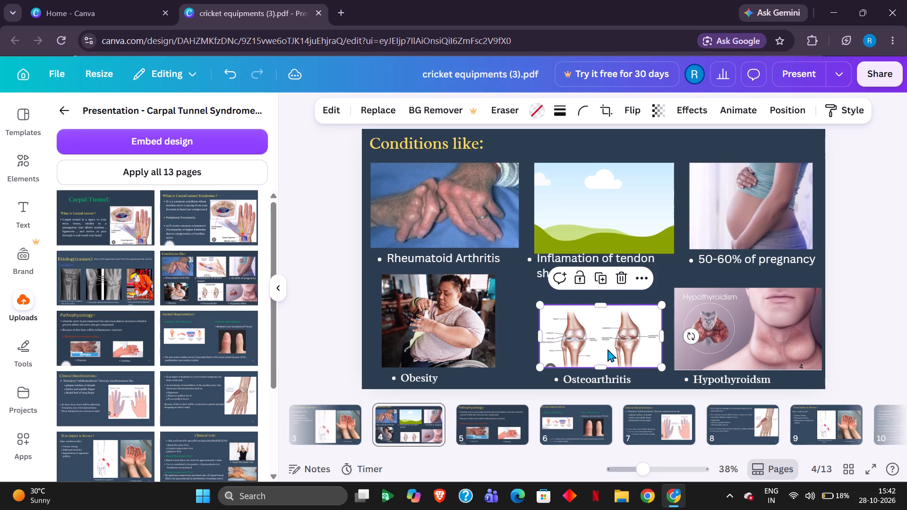
Extend the Hypothyroidism photo slightly upward from its top edge.
{"action": "left_click", "coordinate": [730, 316]}
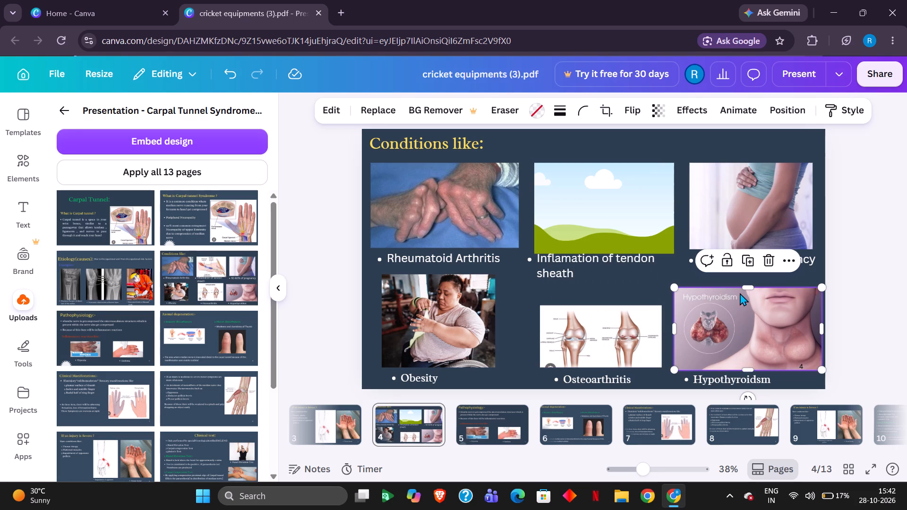
{"action": "left_click_drag", "start_coordinate": [745, 285], "coordinate": [752, 293]}
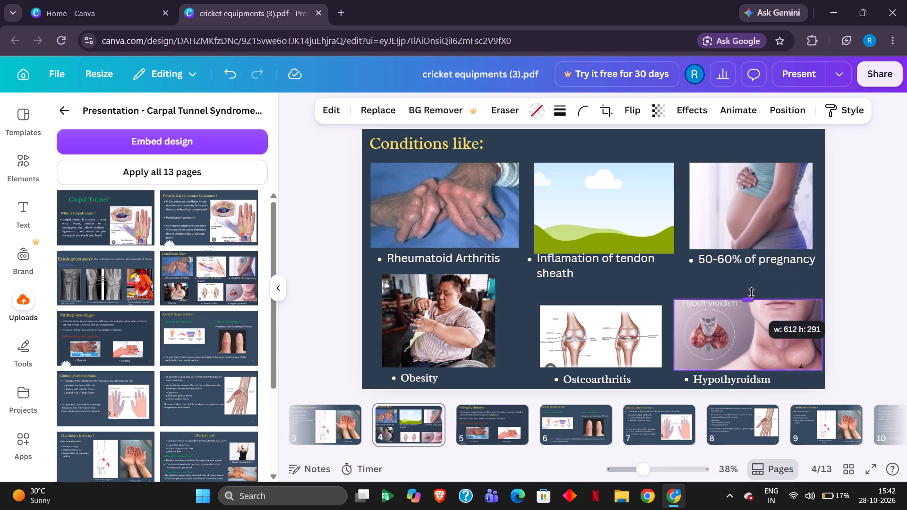
{"action": "left_click_drag", "start_coordinate": [752, 293], "coordinate": [758, 276]}
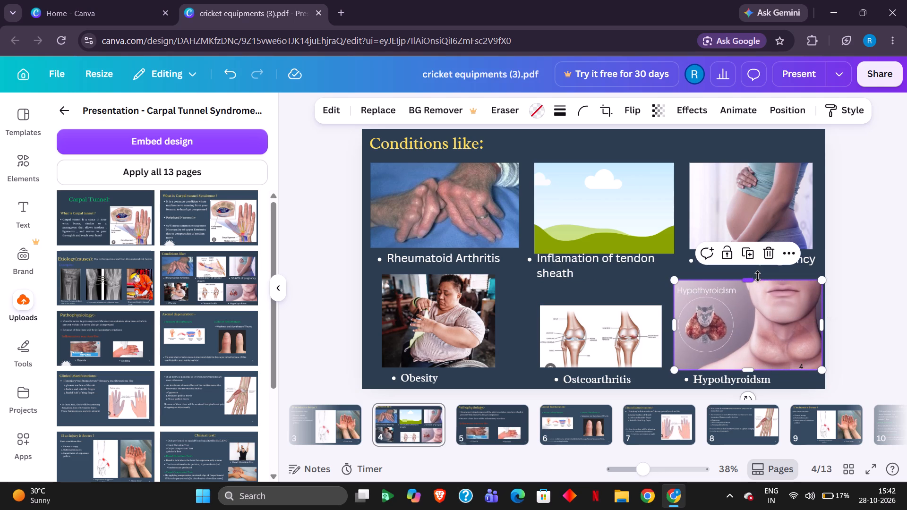
{"action": "left_click", "coordinate": [512, 311]}
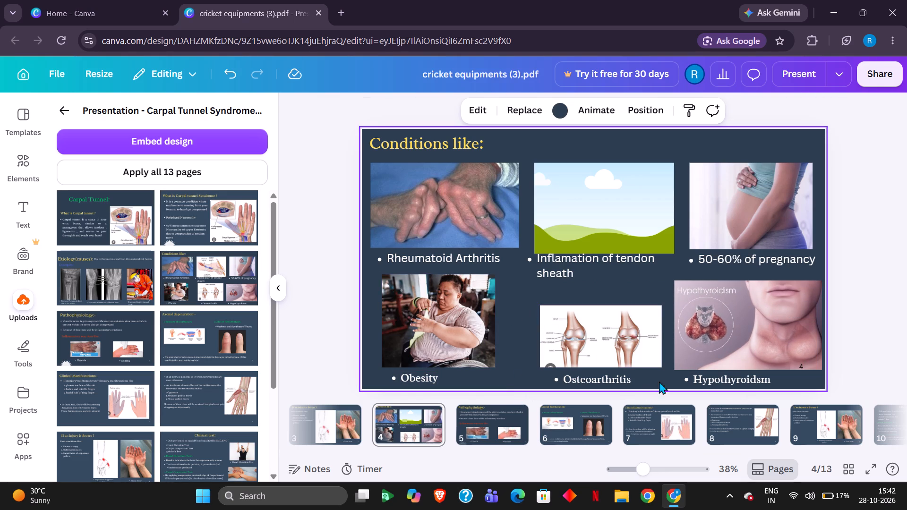
Delete the "Hypothyroidsm" caption under the neck photo and try to retype it as "hydroism".
{"action": "left_click", "coordinate": [745, 376]}
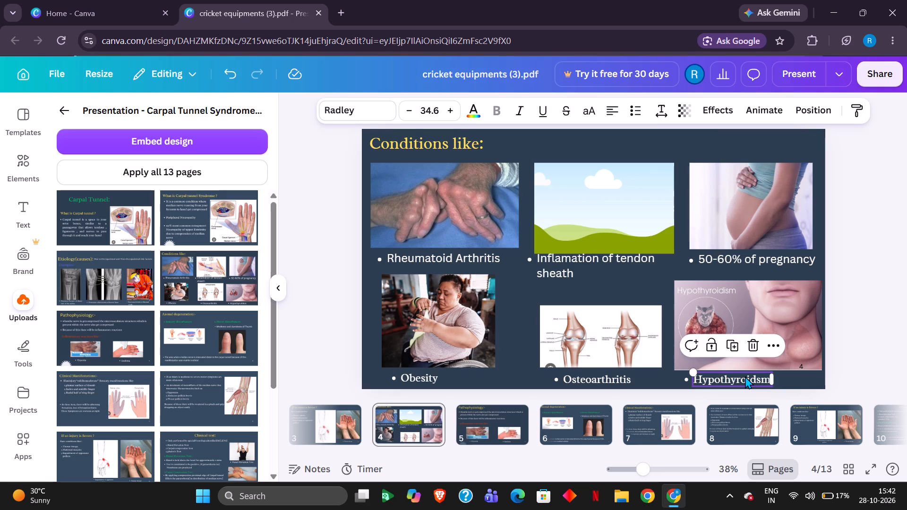
{"action": "key", "text": "BackSpace"}
{"action": "key", "text": "BackSpace"}
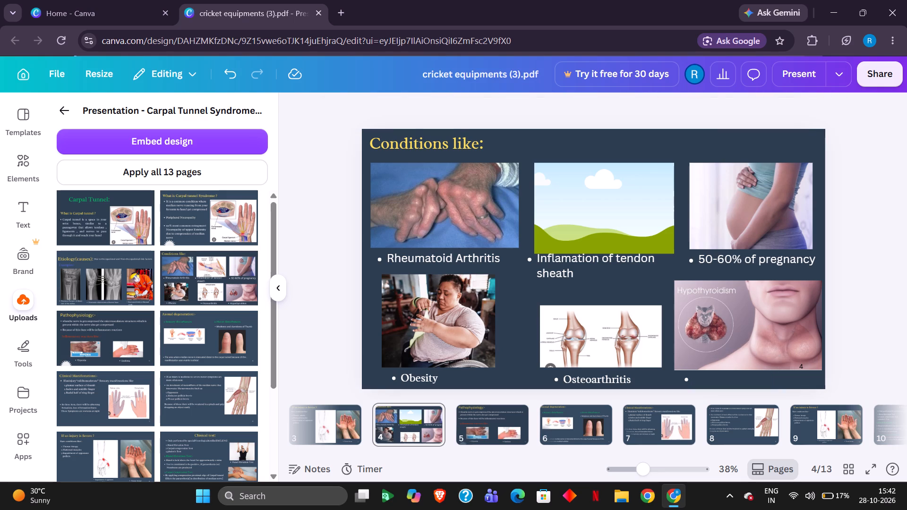
{"action": "type", "text": "hy"}
{"action": "type", "text": "droism"}
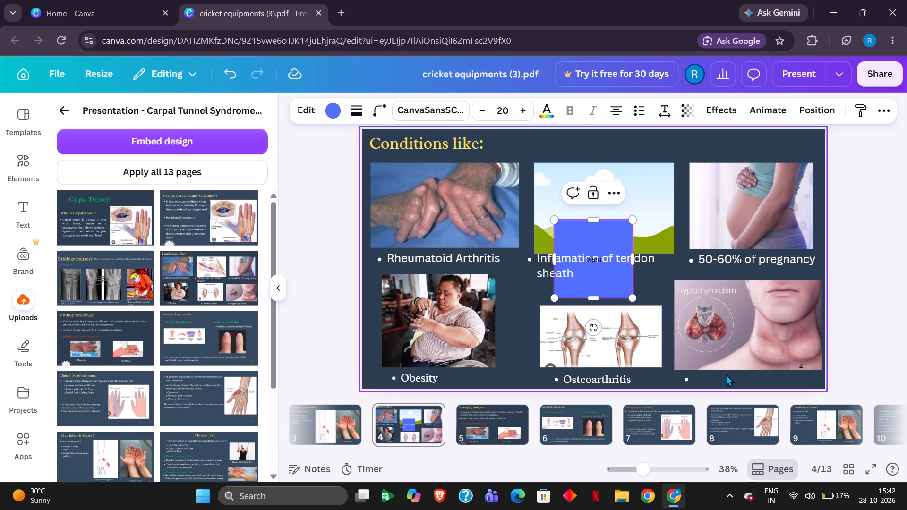
{"action": "left_click", "coordinate": [726, 374]}
{"action": "left_click", "coordinate": [702, 374]}
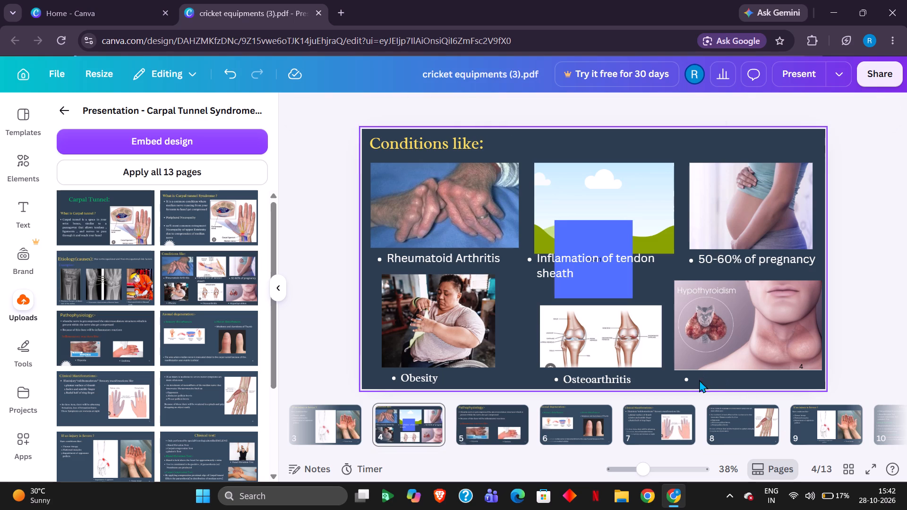
{"action": "left_click", "coordinate": [646, 291]}
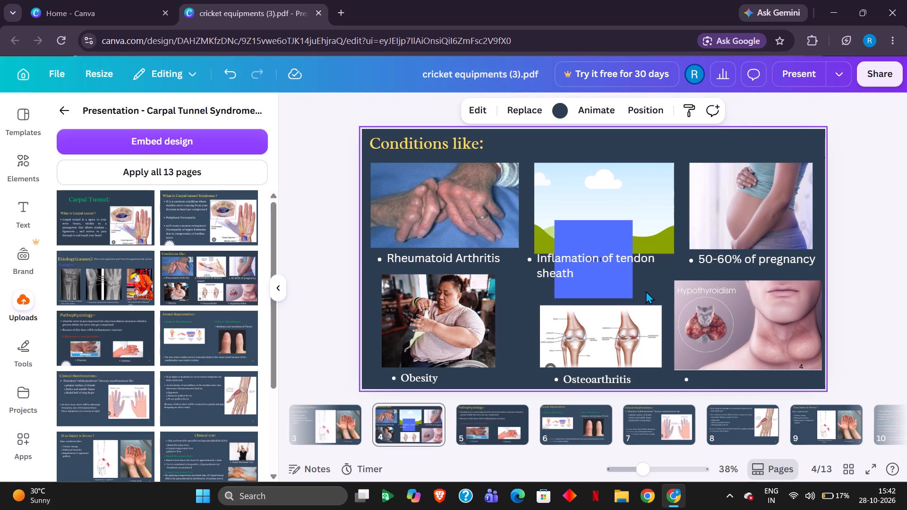
{"action": "left_click", "coordinate": [646, 291]}
{"action": "left_click", "coordinate": [520, 294]}
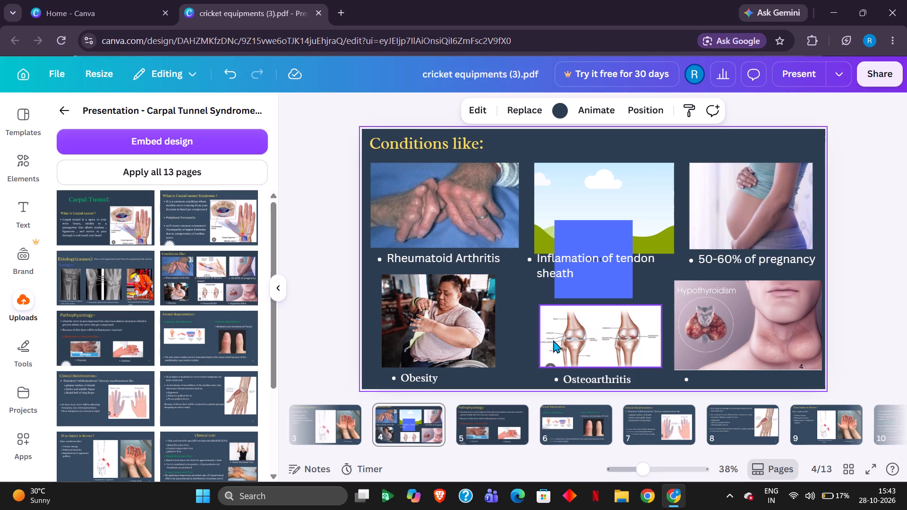
On page 5, adjust the top edge of the Endema photo to line up with the top of the Hypoxia photo.
{"action": "scroll", "coordinate": [549, 337], "scroll_direction": "down", "scroll_amount": 4}
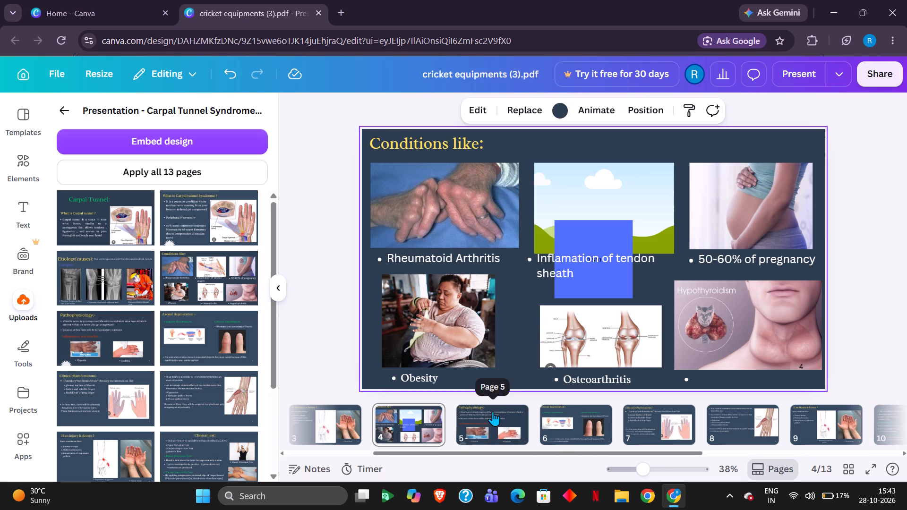
{"action": "left_click", "coordinate": [493, 411]}
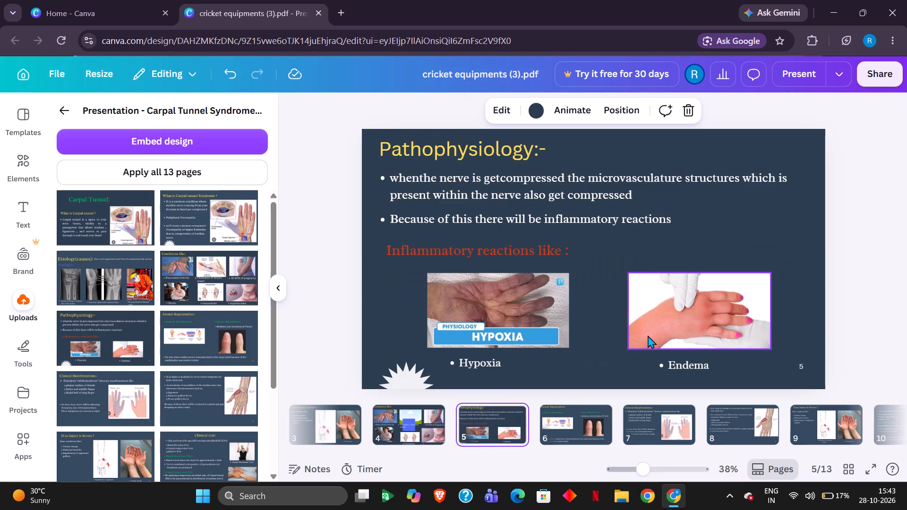
{"action": "left_click", "coordinate": [695, 318]}
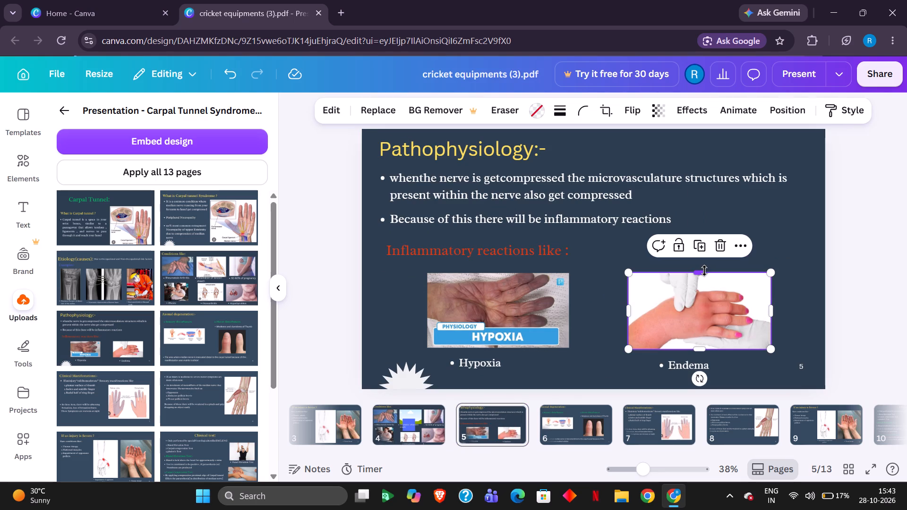
{"action": "left_click_drag", "start_coordinate": [704, 271], "coordinate": [704, 274]}
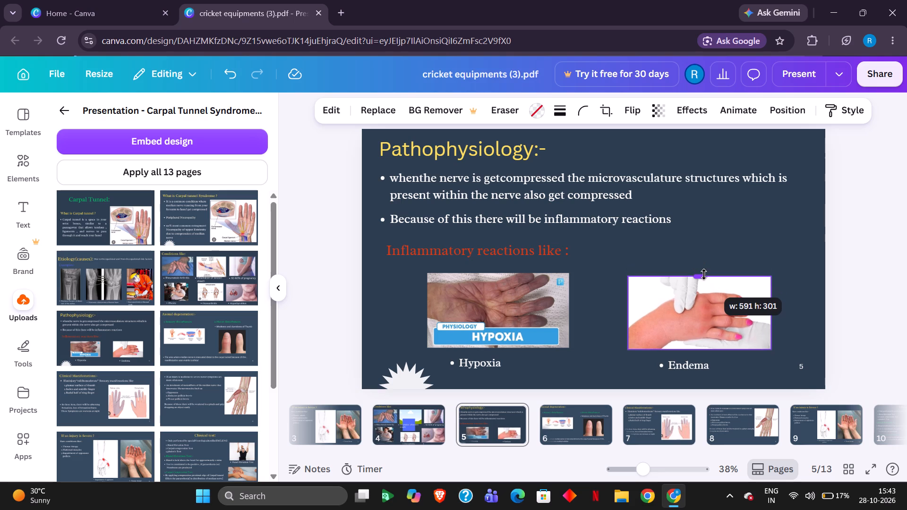
{"action": "left_click_drag", "start_coordinate": [704, 274], "coordinate": [719, 267]}
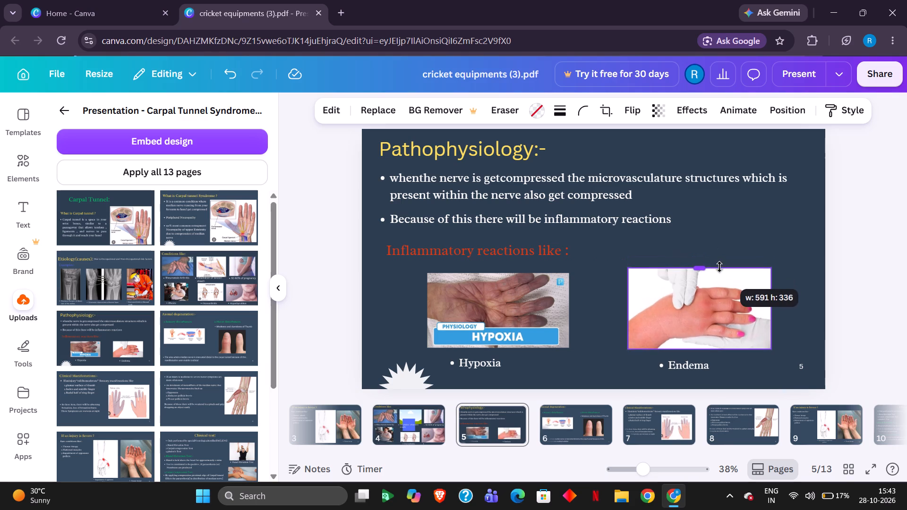
{"action": "left_click_drag", "start_coordinate": [719, 267], "coordinate": [716, 271]}
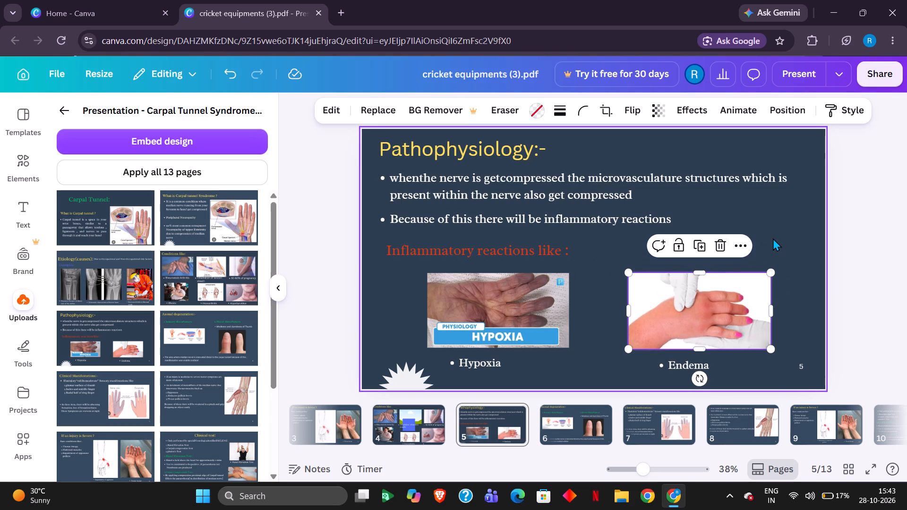
{"action": "left_click", "coordinate": [773, 238]}
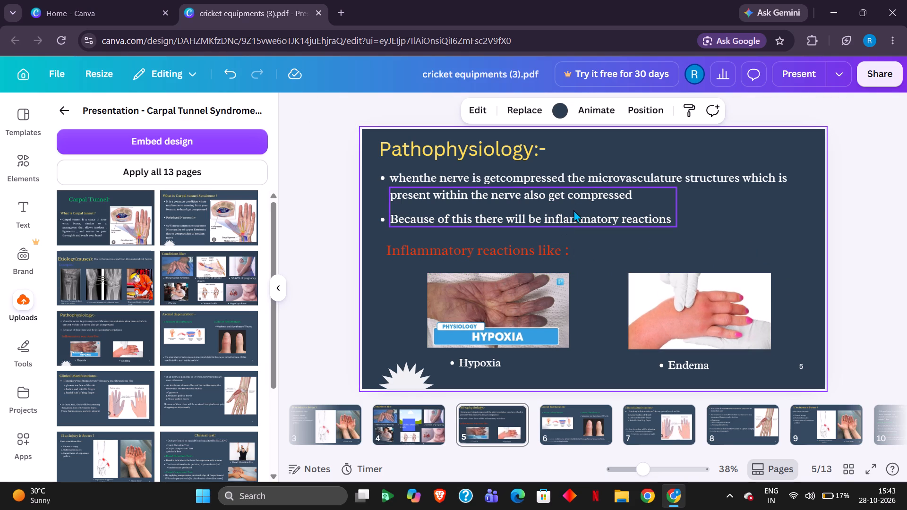
Move the text block starting "present within the nerve also get compressed" slightly down, to just above the red line.
{"action": "left_click", "coordinate": [575, 184]}
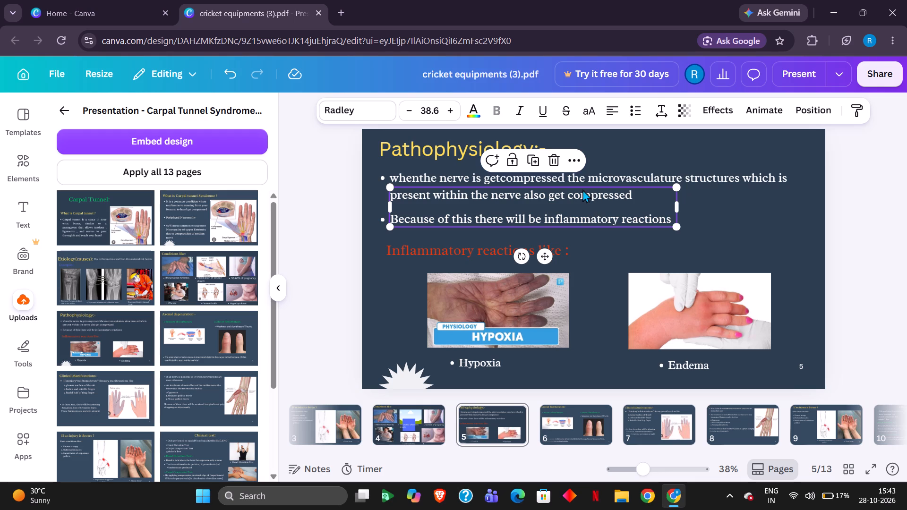
{"action": "left_click", "coordinate": [585, 186]}
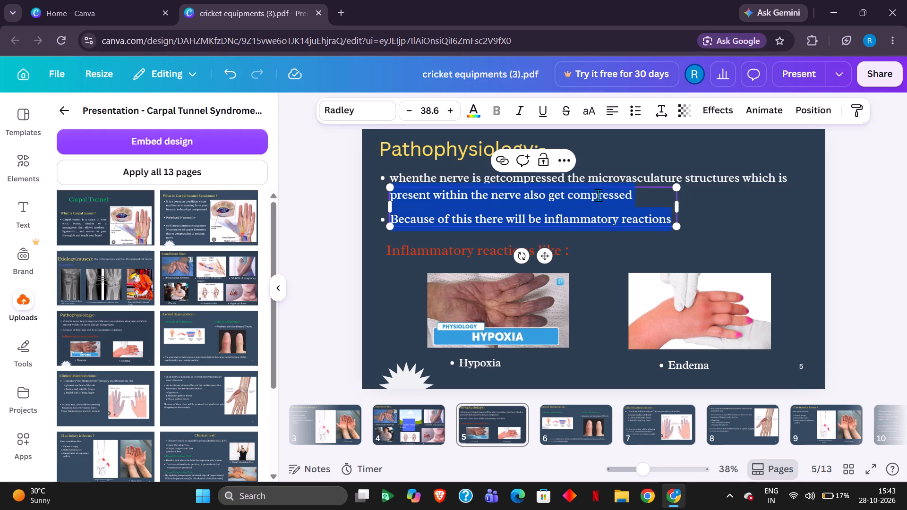
{"action": "left_click", "coordinate": [601, 194]}
{"action": "left_click_drag", "start_coordinate": [618, 184], "coordinate": [622, 197]}
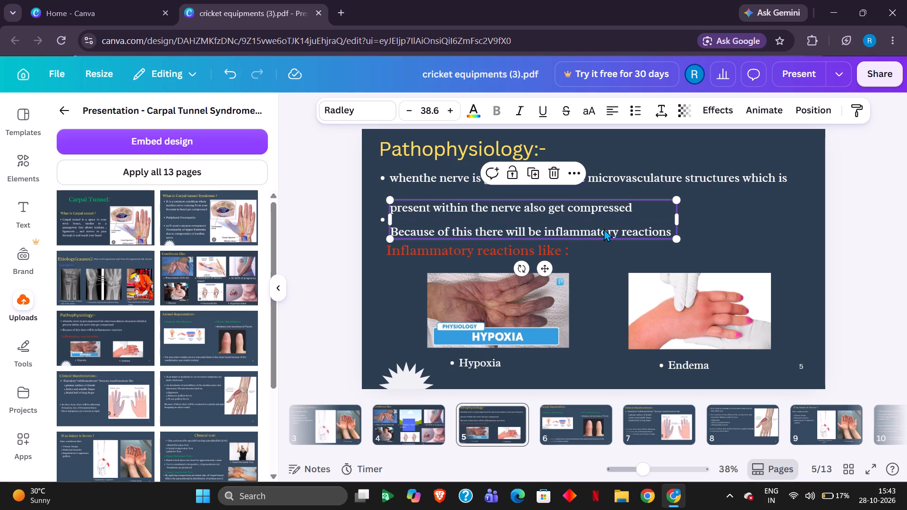
Retype the ending of the "Because of this there will be" line as "inflammatory reactions" and add a line break after it.
{"action": "left_click", "coordinate": [604, 229]}
{"action": "left_click", "coordinate": [604, 229]}
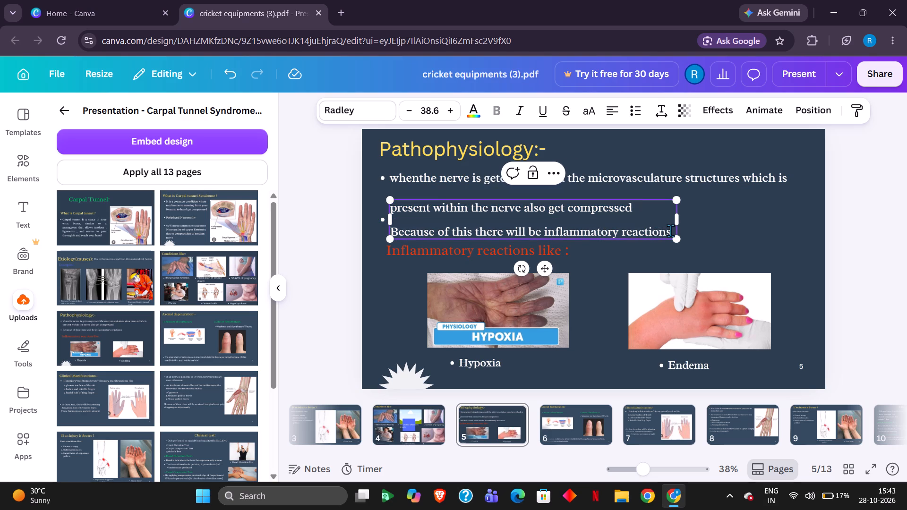
{"action": "left_click", "coordinate": [670, 230]}
{"action": "left_click", "coordinate": [670, 230]}
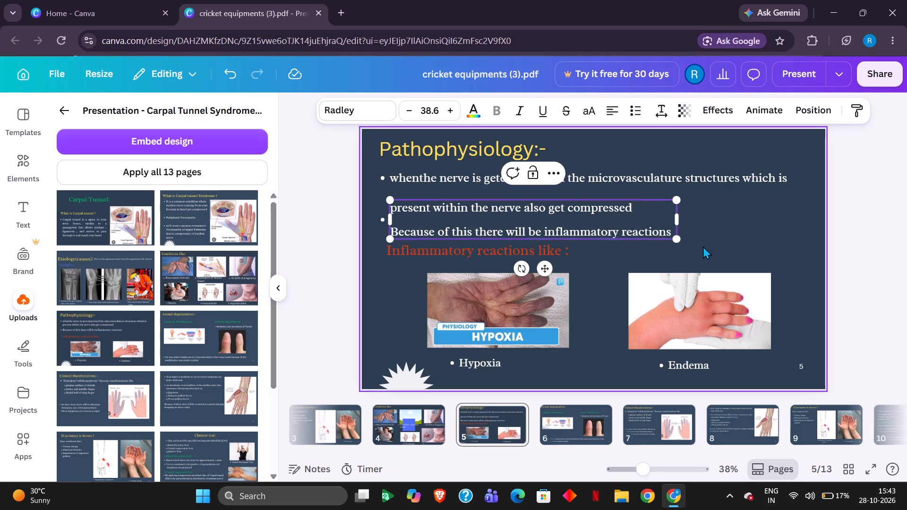
{"action": "left_click", "coordinate": [675, 231]}
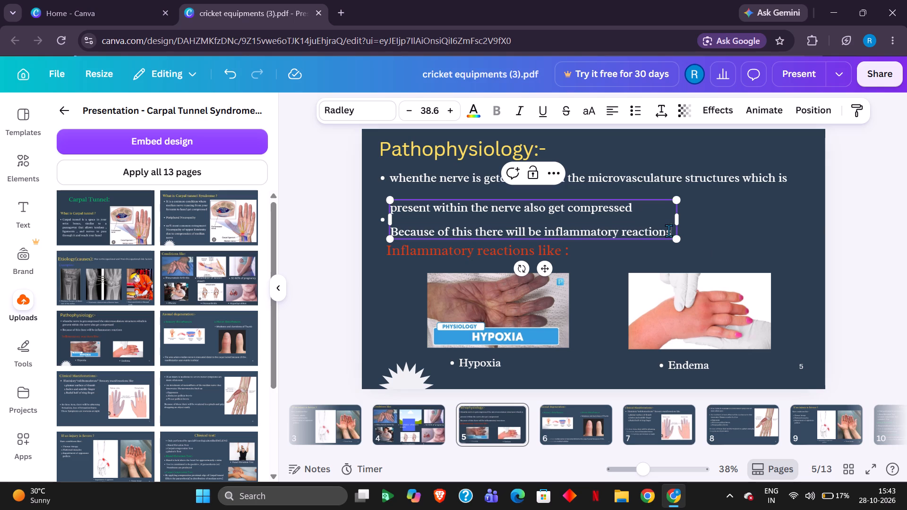
{"action": "key", "text": "BackSpace"}
{"action": "key", "text": "BackSpace"}
{"action": "key", "text": "BackSpace"}
{"action": "key", "text": "BackSpace"}
{"action": "key", "text": "BackSpace"}
{"action": "key", "text": "BackSpace"}
{"action": "key", "text": "BackSpace"}
{"action": "key", "text": "BackSpace"}
{"action": "key", "text": "BackSpace"}
{"action": "key", "text": "BackSpace"}
{"action": "key", "text": "BackSpace"}
{"action": "key", "text": "BackSpace"}
{"action": "key", "text": "BackSpace"}
{"action": "key", "text": "BackSpace"}
{"action": "key", "text": "BackSpace"}
{"action": "key", "text": "BackSpace"}
{"action": "key", "text": "BackSpace"}
{"action": "key", "text": "BackSpace"}
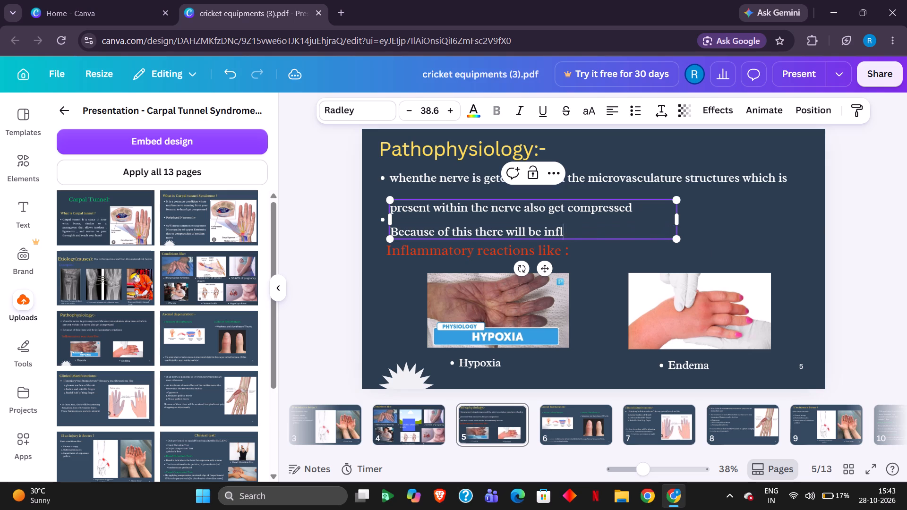
{"action": "key", "text": "BackSpace"}
{"action": "key", "text": "BackSpace"}
{"action": "key", "text": "BackSpace"}
{"action": "key", "text": "BackSpace"}
{"action": "type", "text": "inflammatory reactip"}
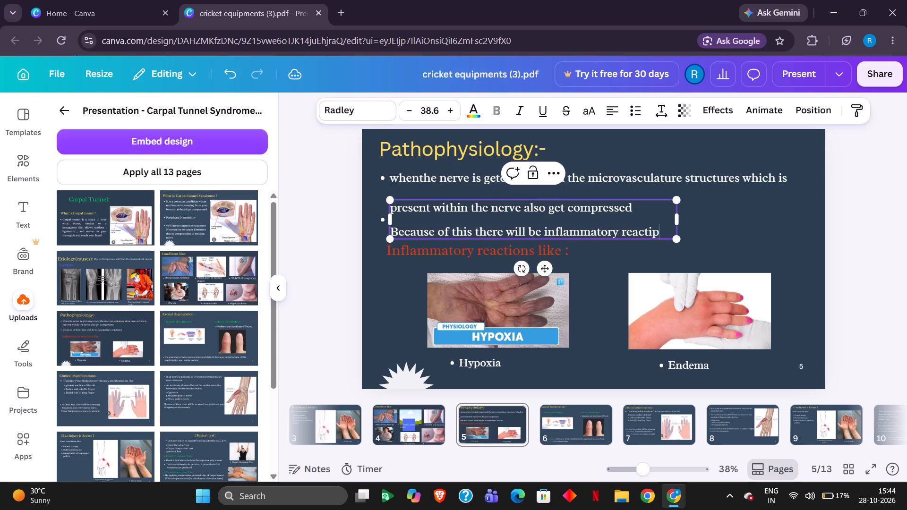
{"action": "key", "text": "BackSpace"}
{"action": "type", "text": "ond"}
{"action": "key", "text": "BackSpace"}
{"action": "key", "text": "s"}
{"action": "key", "text": "Return"}
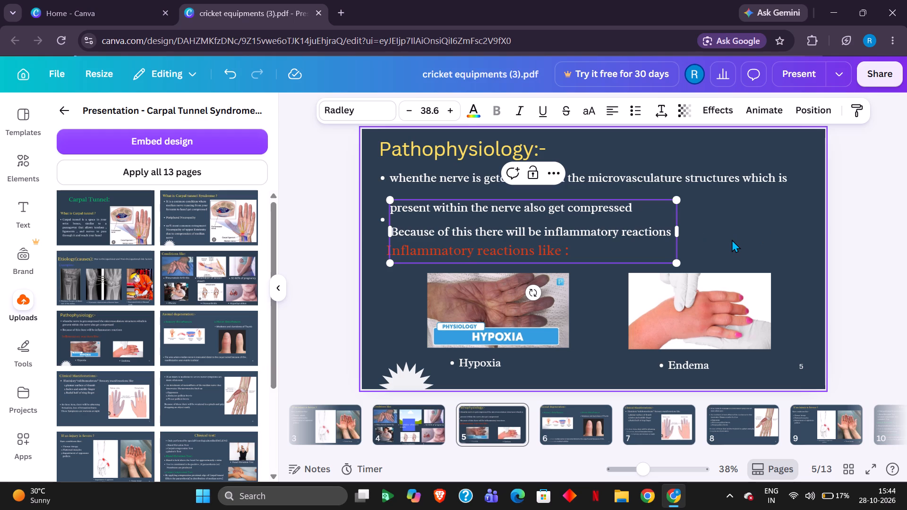
{"action": "left_click", "coordinate": [732, 239]}
Replace the red line's text above the Hypoxia photo with "Inflammatory Reactions:", leaving out the word "like".
{"action": "left_click", "coordinate": [557, 254]}
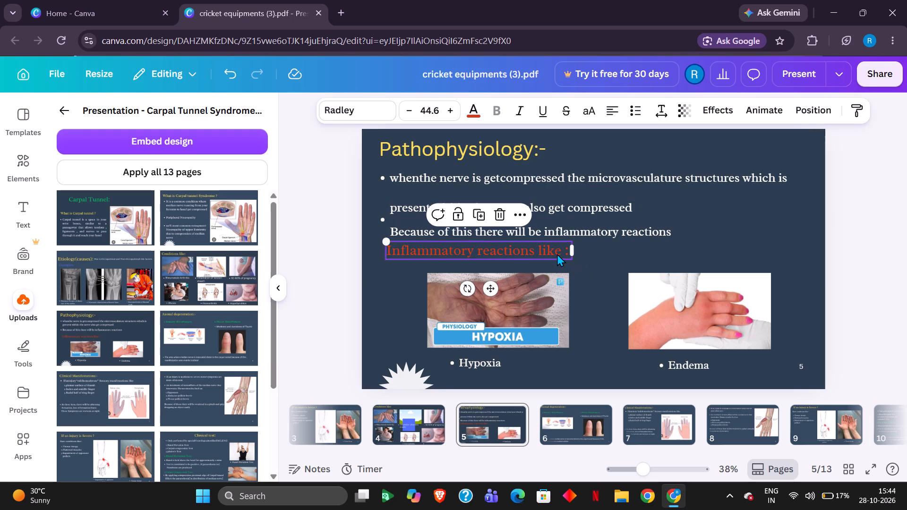
{"action": "key", "text": "Left"}
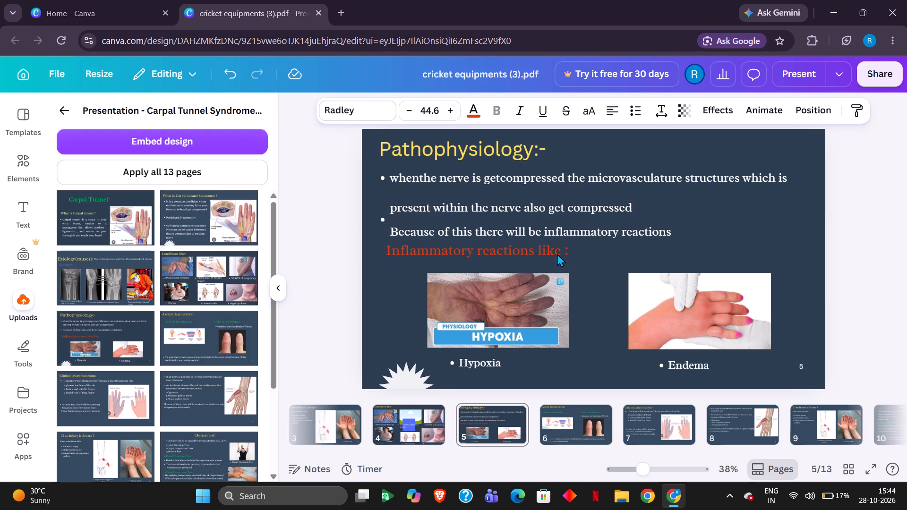
{"action": "left_click", "coordinate": [557, 254]}
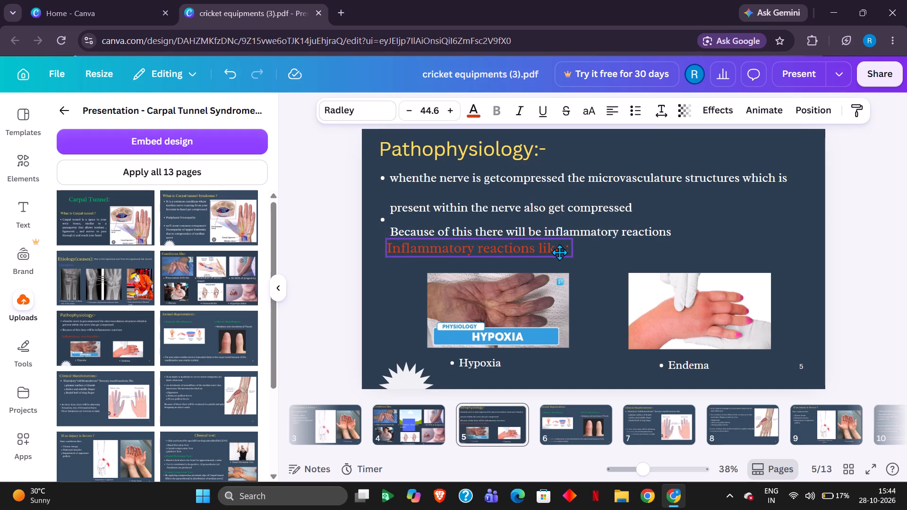
{"action": "left_click", "coordinate": [559, 252]}
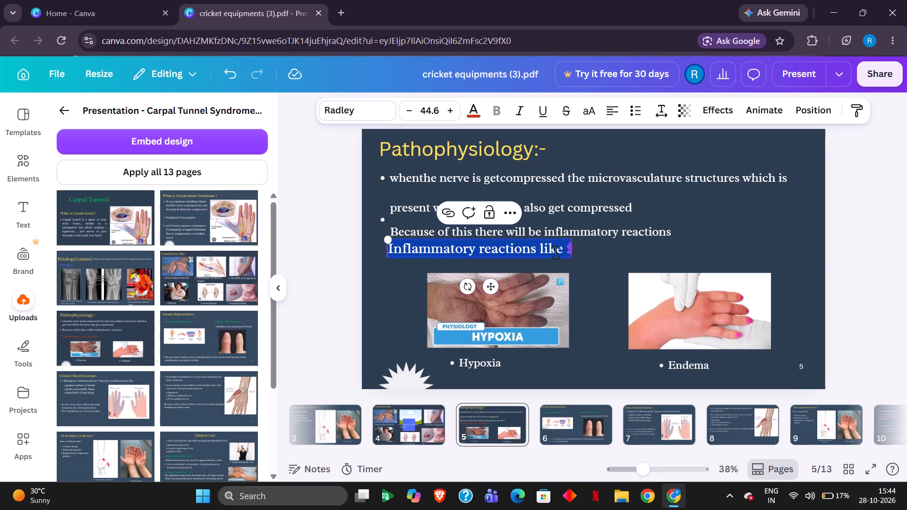
{"action": "left_click", "coordinate": [563, 252]}
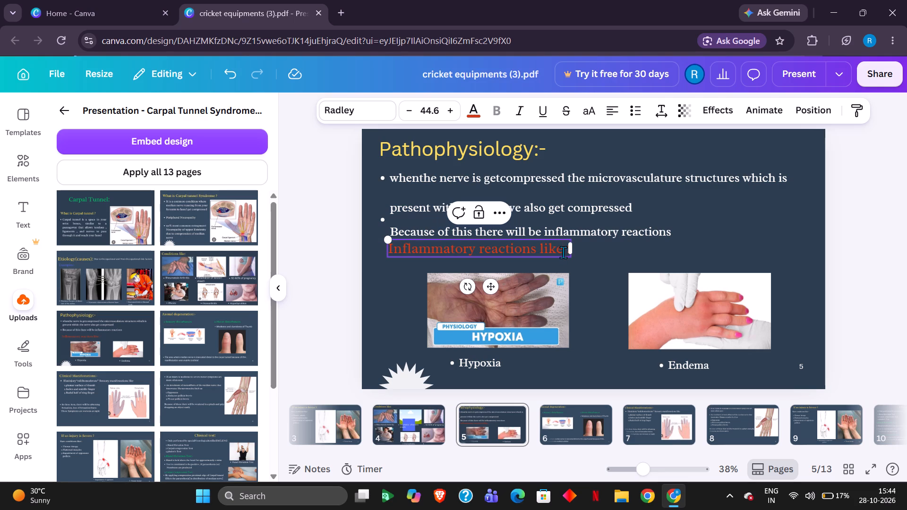
{"action": "key", "text": "BackSpace"}
{"action": "key", "text": "BackSpace"}
{"action": "key", "text": "BackSpace"}
{"action": "key", "text": "BackSpace"}
{"action": "key", "text": "BackSpace"}
{"action": "key", "text": "BackSpace"}
{"action": "key", "text": "BackSpace"}
{"action": "key", "text": "BackSpace"}
{"action": "key", "text": "BackSpace"}
{"action": "key", "text": "BackSpace"}
{"action": "key", "text": "BackSpace"}
{"action": "key", "text": "BackSpace"}
{"action": "key", "text": "BackSpace"}
{"action": "key", "text": "BackSpace"}
{"action": "key", "text": "BackSpace"}
{"action": "key", "text": "BackSpace"}
{"action": "key", "text": "BackSpace"}
{"action": "key", "text": "BackSpace"}
{"action": "key", "text": "BackSpace"}
{"action": "key", "text": "BackSpace"}
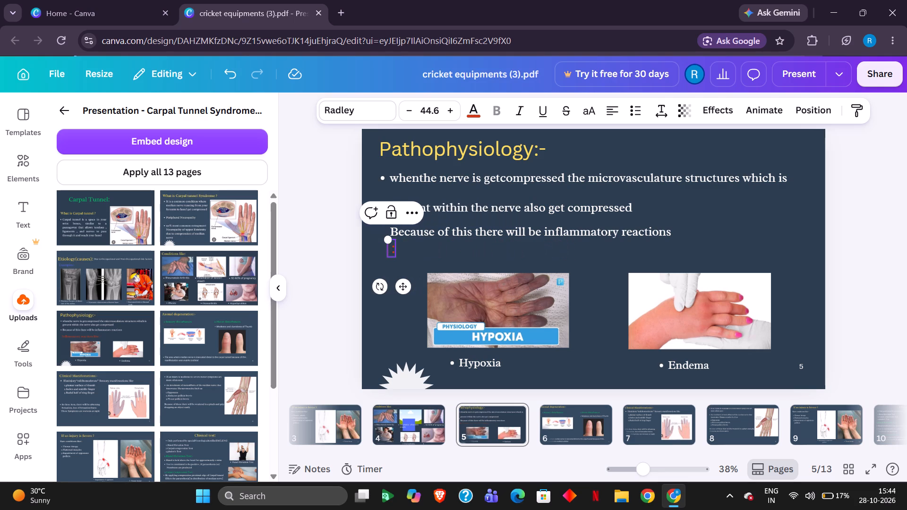
{"action": "key", "text": "BackSpace"}
{"action": "key", "text": "i"}
{"action": "key", "text": "n"}
{"action": "type", "text": "flammatory"}
{"action": "key", "text": "space"}
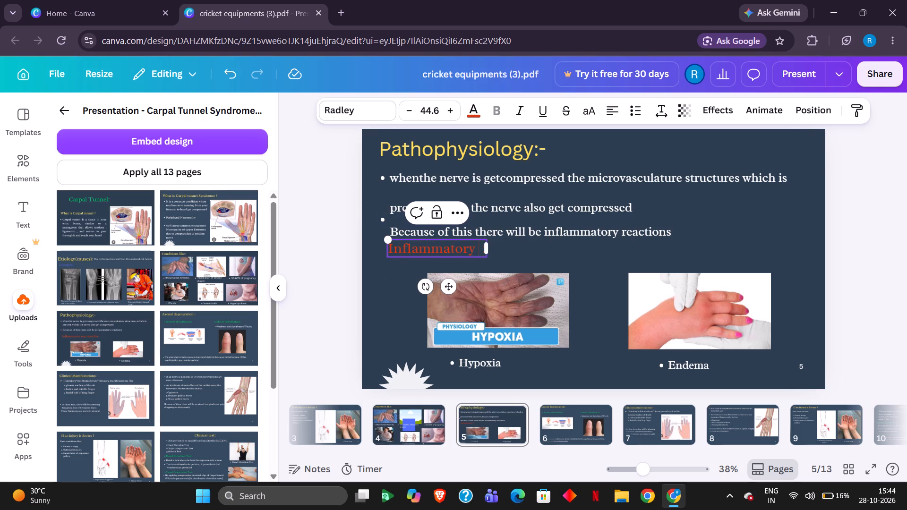
{"action": "type", "text": "Reactions"}
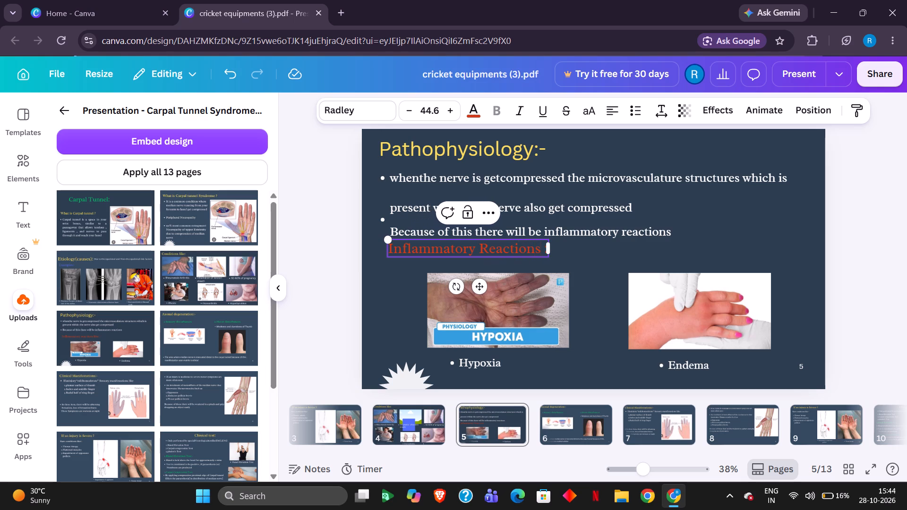
{"action": "key", "text": "Right"}
{"action": "key", "text": "BackSpace"}
{"action": "left_click", "coordinate": [604, 251]}
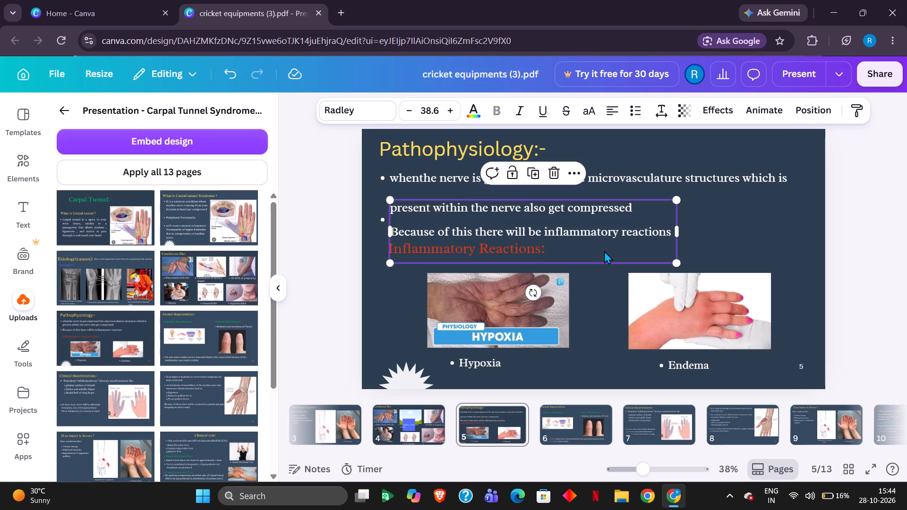
{"action": "left_click", "coordinate": [702, 232]}
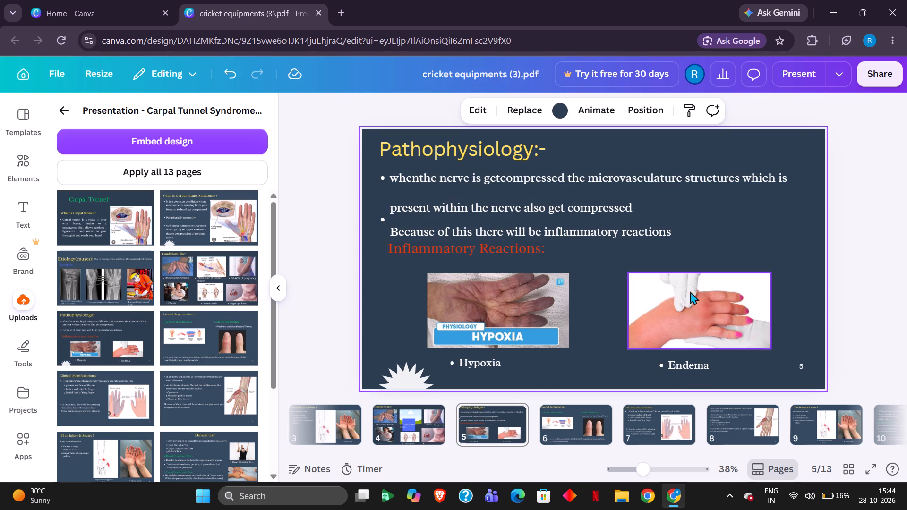
On page 7, retype the first list item as "1.plamar source of the thumb" and add a line break after it.
{"action": "left_click", "coordinate": [677, 412]}
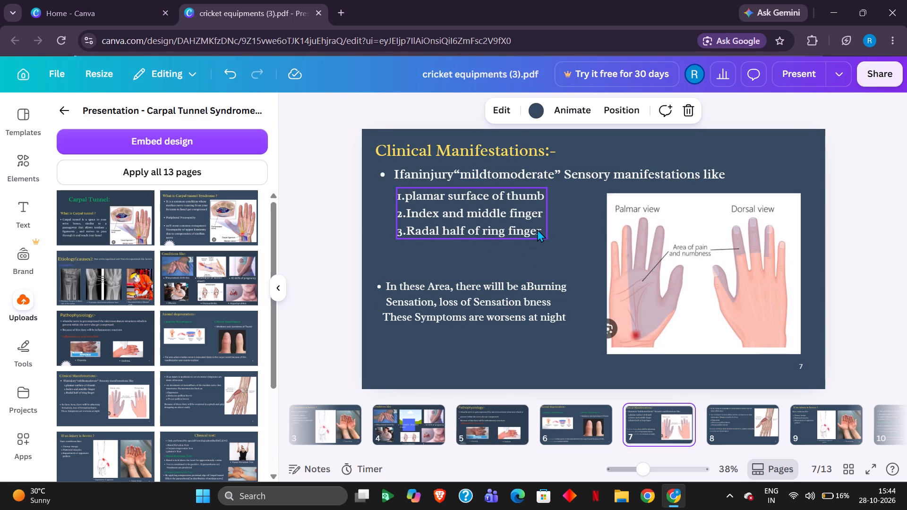
{"action": "left_click", "coordinate": [538, 195]}
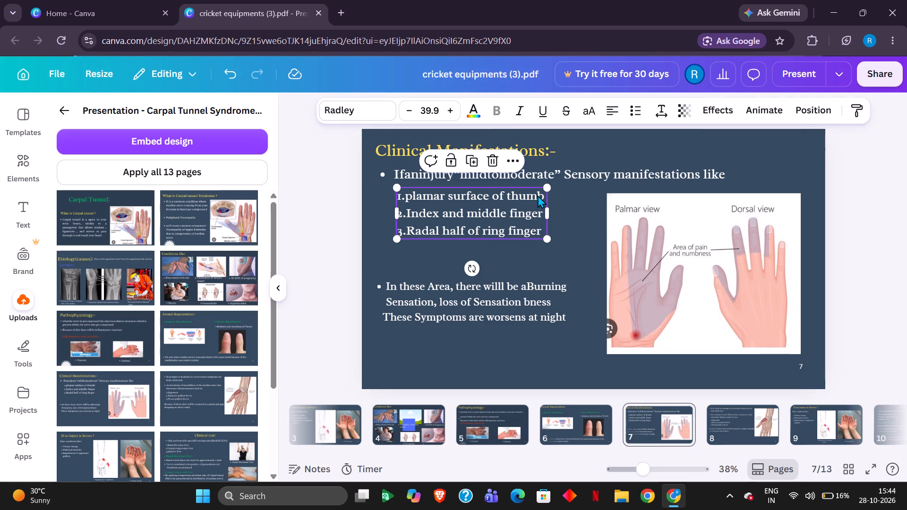
{"action": "left_click", "coordinate": [535, 191]}
{"action": "left_click", "coordinate": [539, 195]}
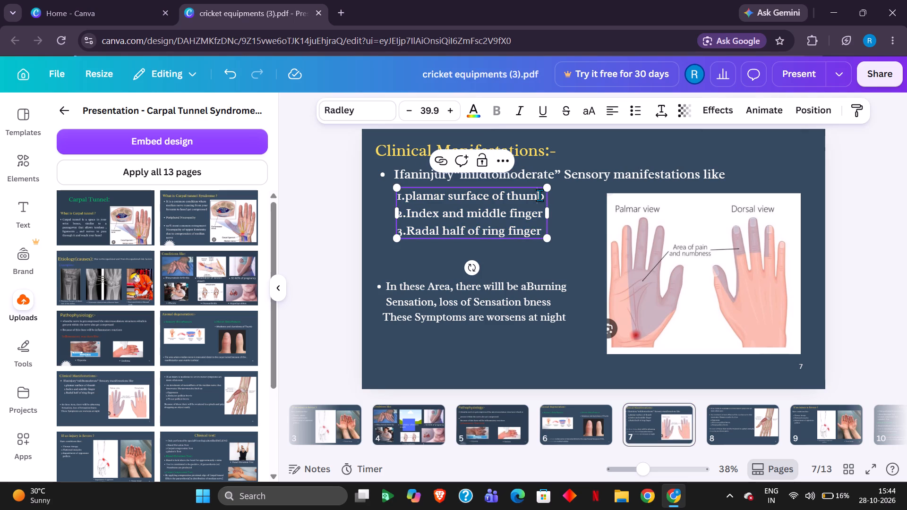
{"action": "key", "text": "Right"}
{"action": "key", "text": "Right"}
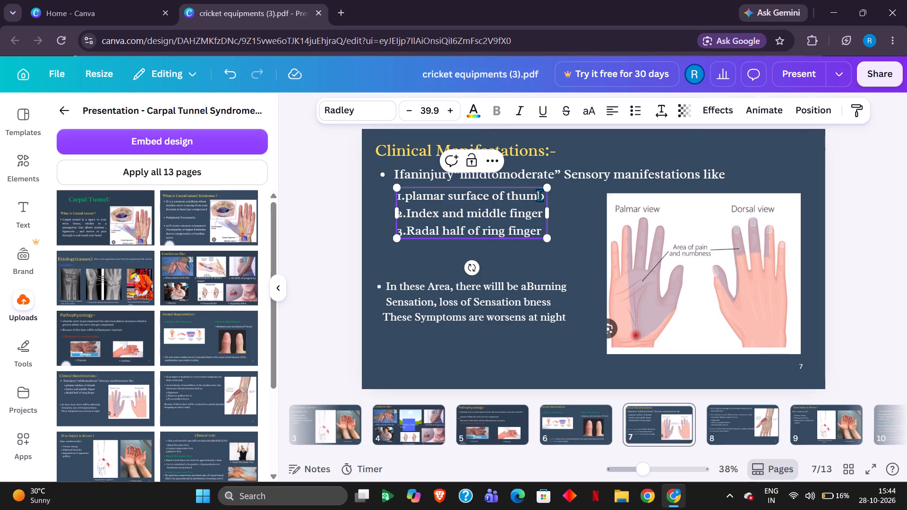
{"action": "left_click", "coordinate": [539, 194]}
{"action": "key", "text": "Right"}
{"action": "key", "text": "BackSpace"}
{"action": "key", "text": "BackSpace"}
{"action": "key", "text": "BackSpace"}
{"action": "key", "text": "BackSpace"}
{"action": "key", "text": "BackSpace"}
{"action": "key", "text": "BackSpace"}
{"action": "key", "text": "BackSpace"}
{"action": "key", "text": "BackSpace"}
{"action": "key", "text": "BackSpace"}
{"action": "key", "text": "BackSpace"}
{"action": "key", "text": "BackSpace"}
{"action": "key", "text": "BackSpace"}
{"action": "key", "text": "BackSpace"}
{"action": "key", "text": "BackSpace"}
{"action": "key", "text": "BackSpace"}
{"action": "key", "text": "BackSpace"}
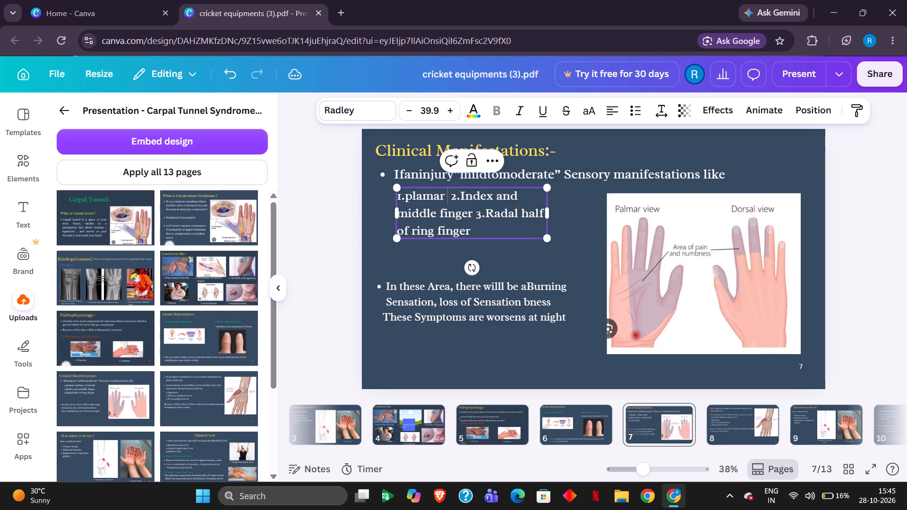
{"action": "key", "text": "BackSpace"}
{"action": "key", "text": "BackSpace"}
{"action": "key", "text": "BackSpace"}
{"action": "key", "text": "BackSpace"}
{"action": "key", "text": "BackSpace"}
{"action": "key", "text": "BackSpace"}
{"action": "key", "text": "BackSpace"}
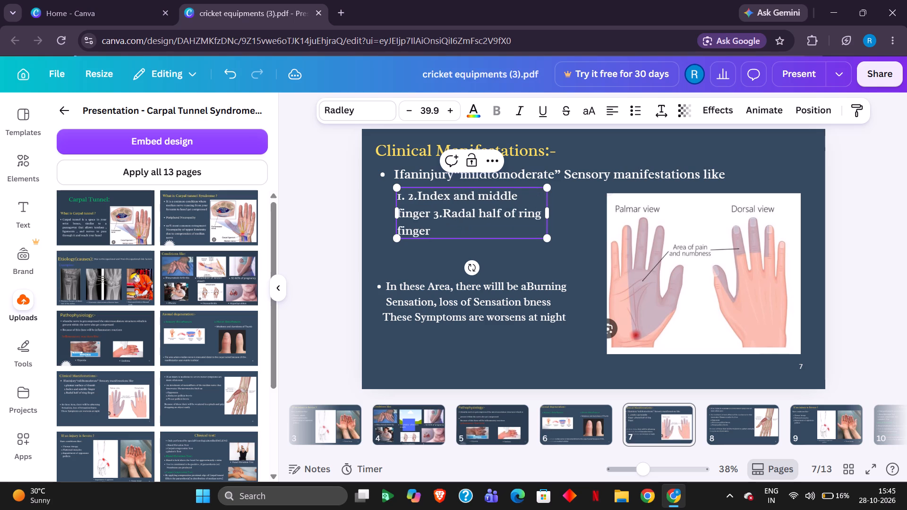
{"action": "type", "text": "plamar"}
{"action": "key", "text": "space"}
{"action": "type", "text": "so"}
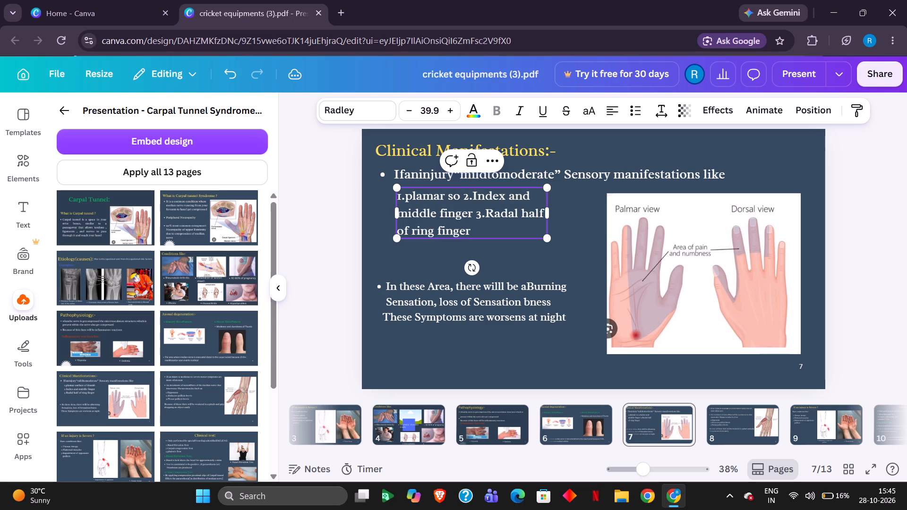
{"action": "type", "text": "urce of the t"}
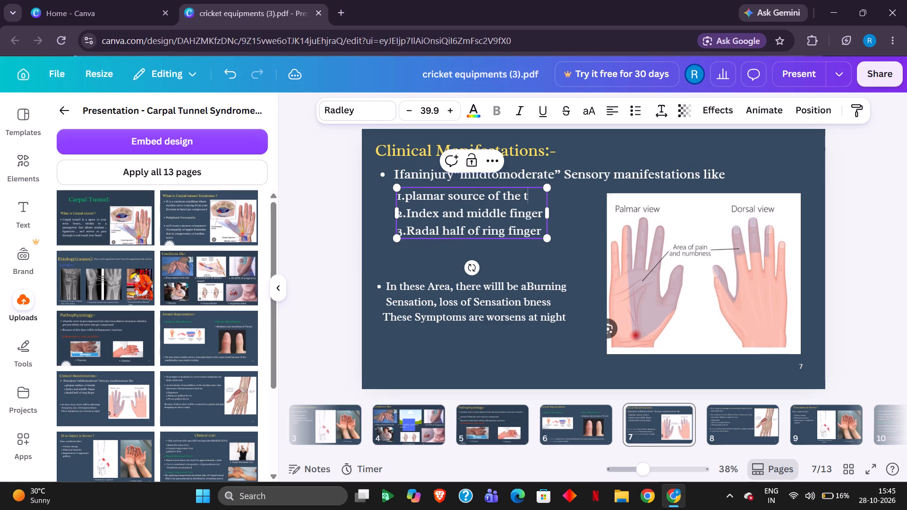
{"action": "type", "text": "humb"}
{"action": "key", "text": "Return"}
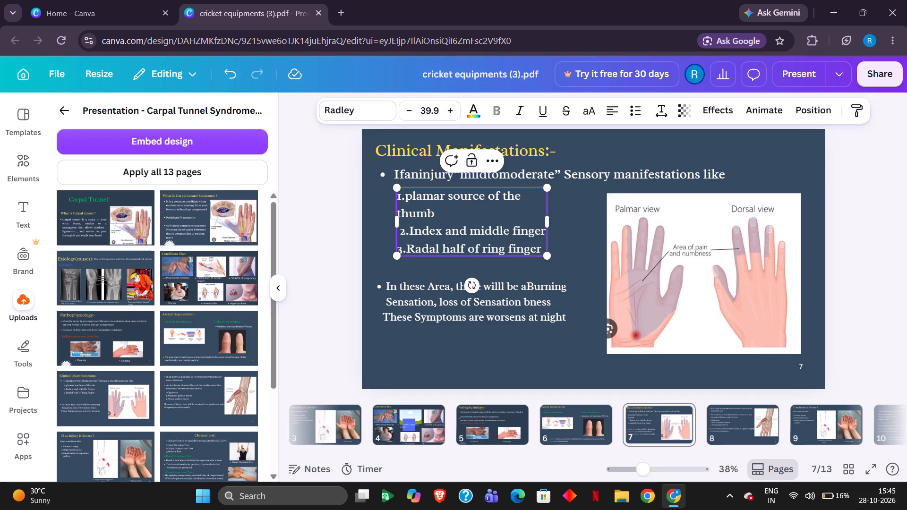
{"action": "left_click", "coordinate": [591, 204]}
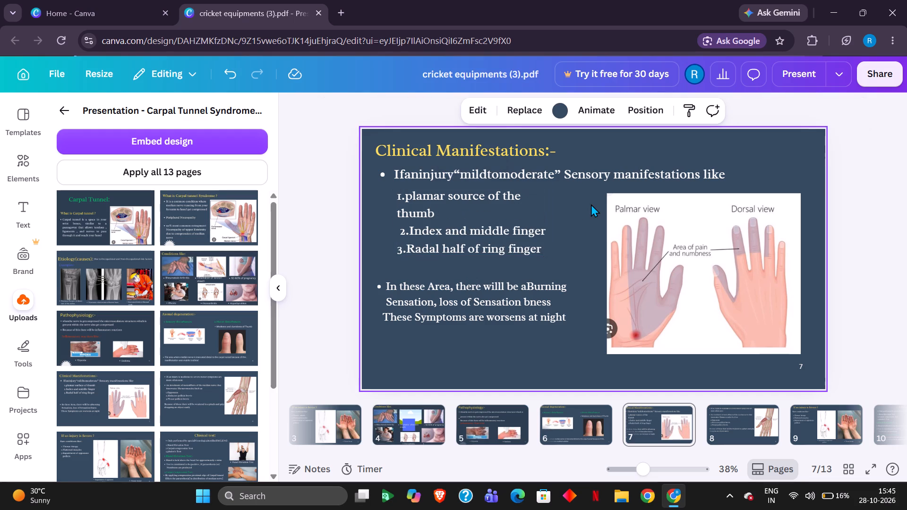
Remove the extra space before the "2.Index and middle finger" item so it aligns with the list.
{"action": "left_click", "coordinate": [402, 228]}
{"action": "left_click", "coordinate": [406, 227]}
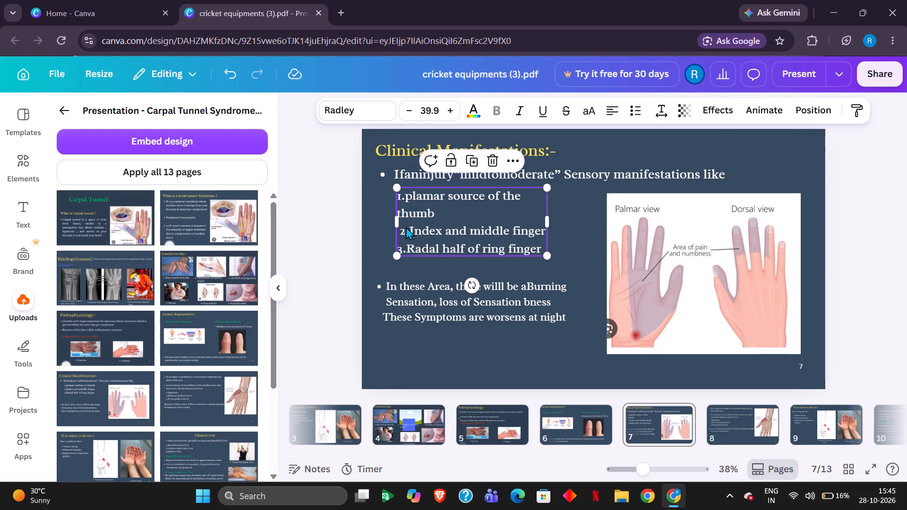
{"action": "key", "text": "Left"}
{"action": "key", "text": "BackSpace"}
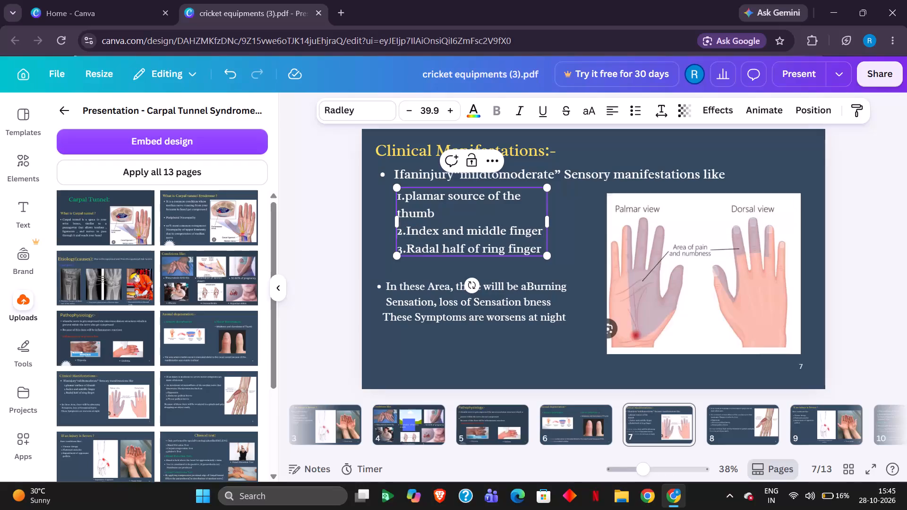
{"action": "left_click", "coordinate": [573, 246]}
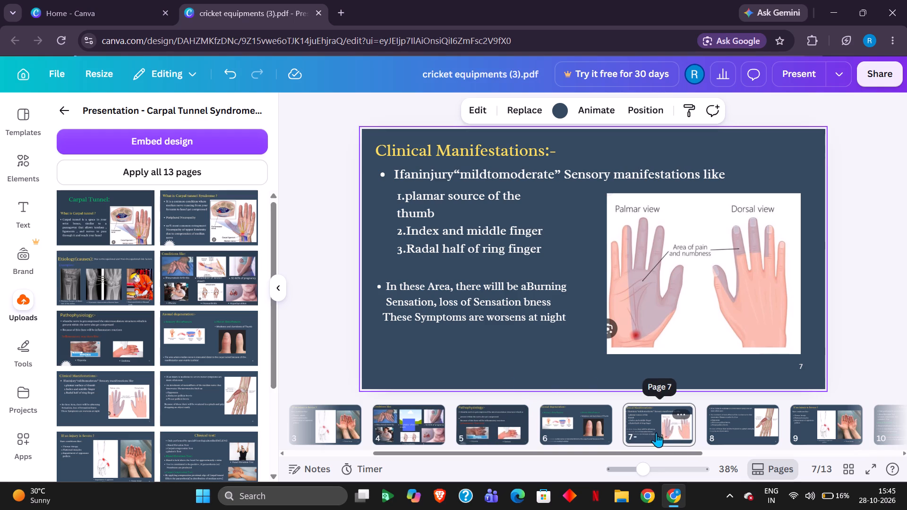
On page 10, replace the first test list item with "Hand Elevation Test" without its number, and add two line breaks after it.
{"action": "left_click", "coordinate": [650, 420]}
{"action": "left_click", "coordinate": [766, 432]}
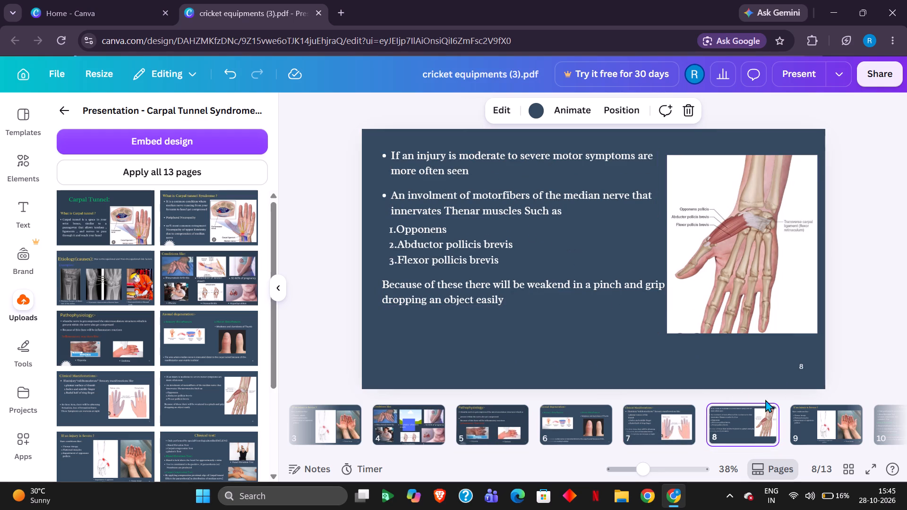
{"action": "left_click", "coordinate": [823, 426]}
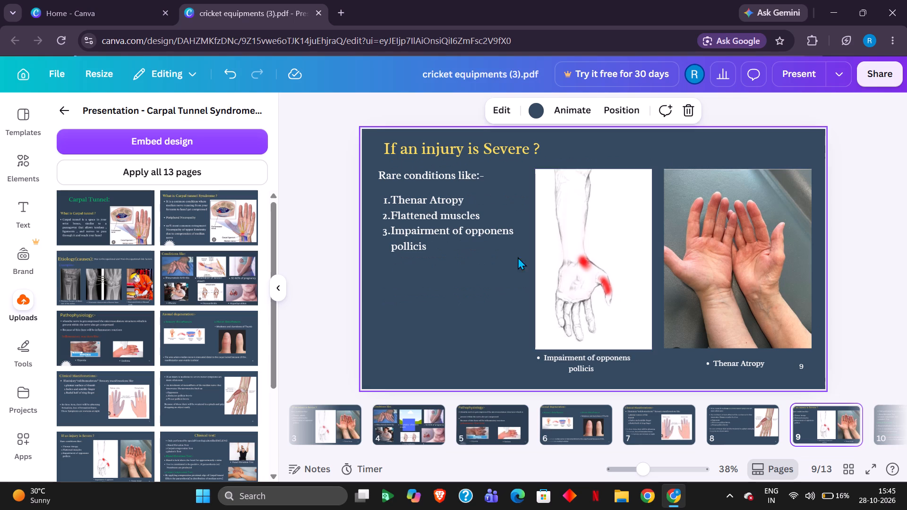
{"action": "scroll", "coordinate": [848, 421], "scroll_direction": "left", "scroll_amount": 3}
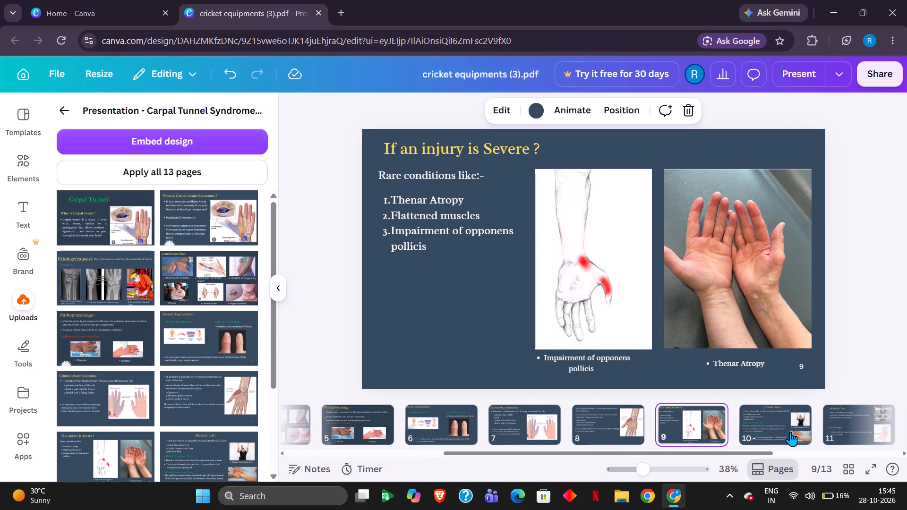
{"action": "left_click", "coordinate": [790, 432]}
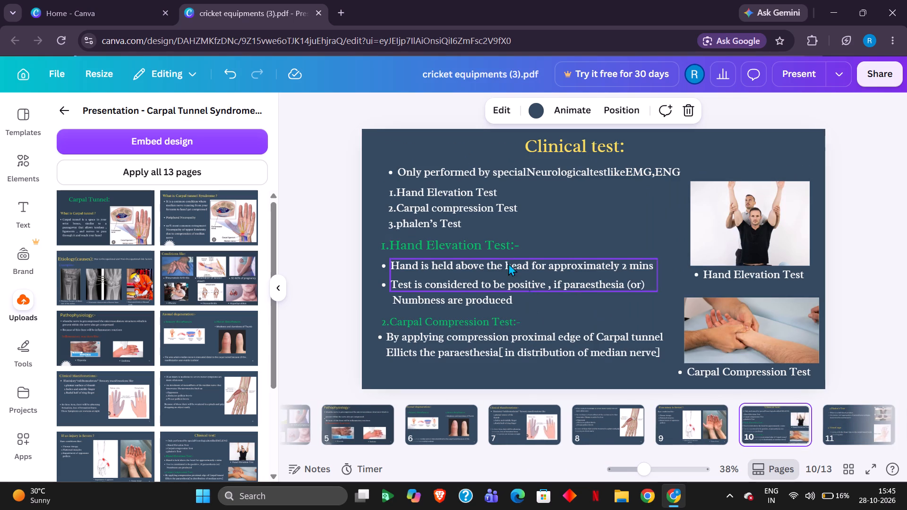
{"action": "left_click", "coordinate": [442, 193]}
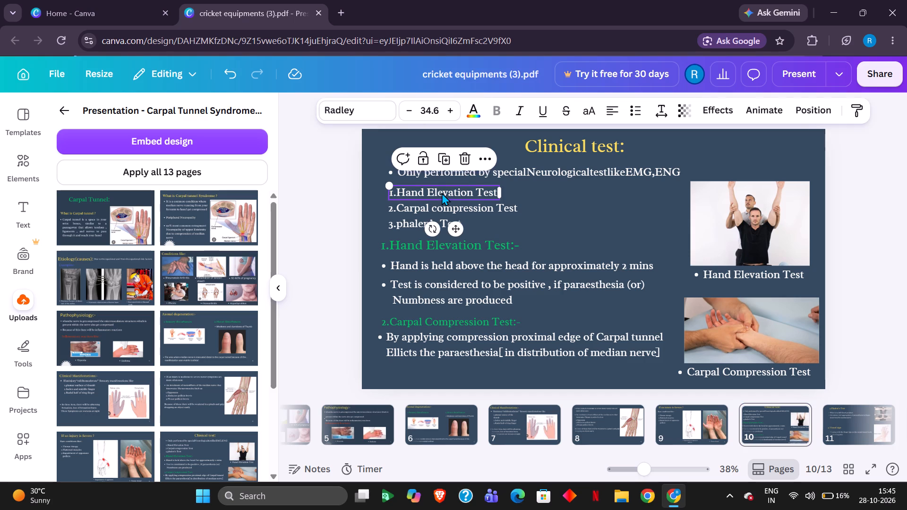
{"action": "left_click", "coordinate": [482, 190]}
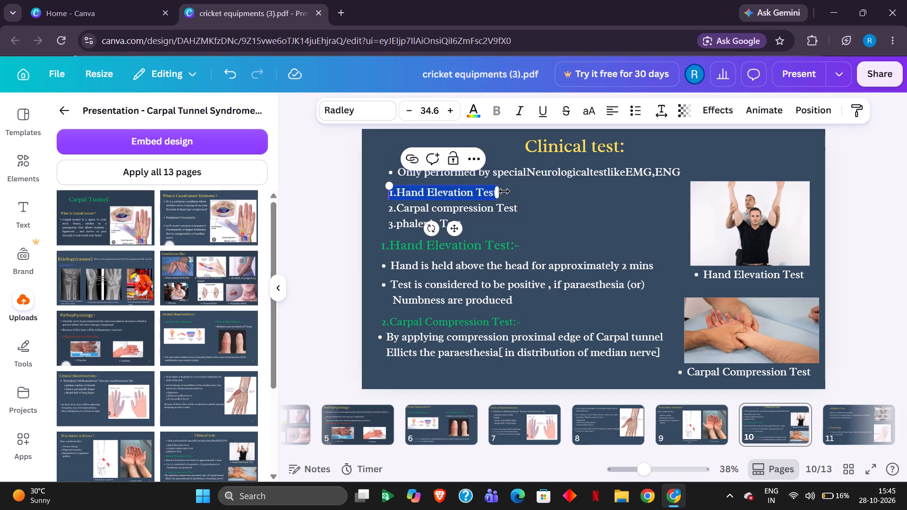
{"action": "key", "text": "BackSpace"}
{"action": "key", "text": "BackSpace"}
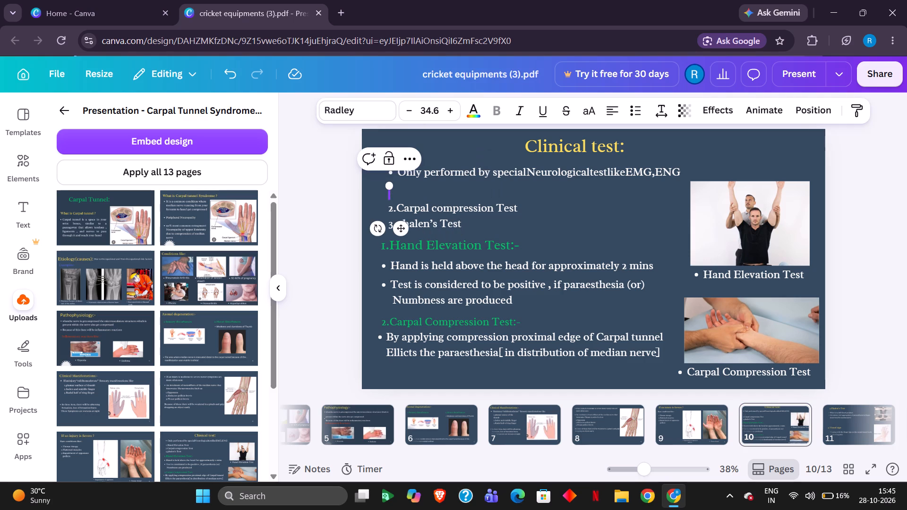
{"action": "key", "text": "1"}
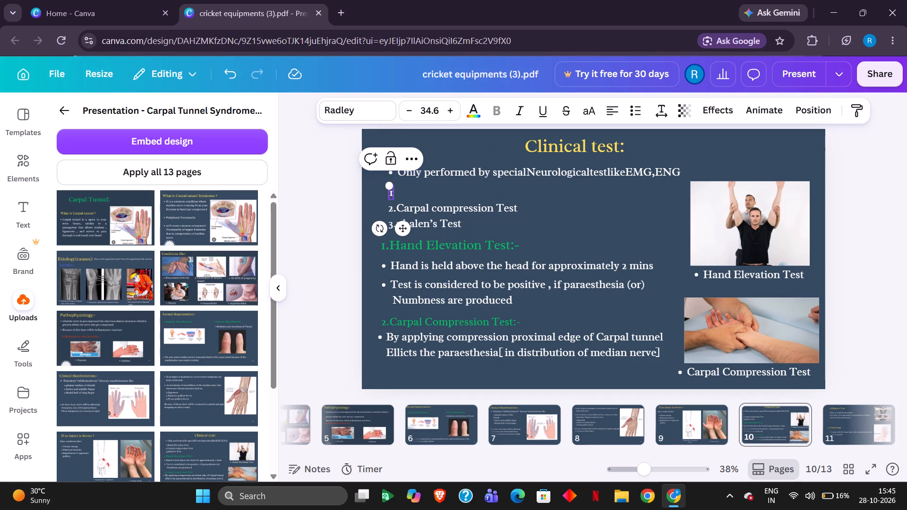
{"action": "type", "text": "."}
{"action": "key", "text": "space"}
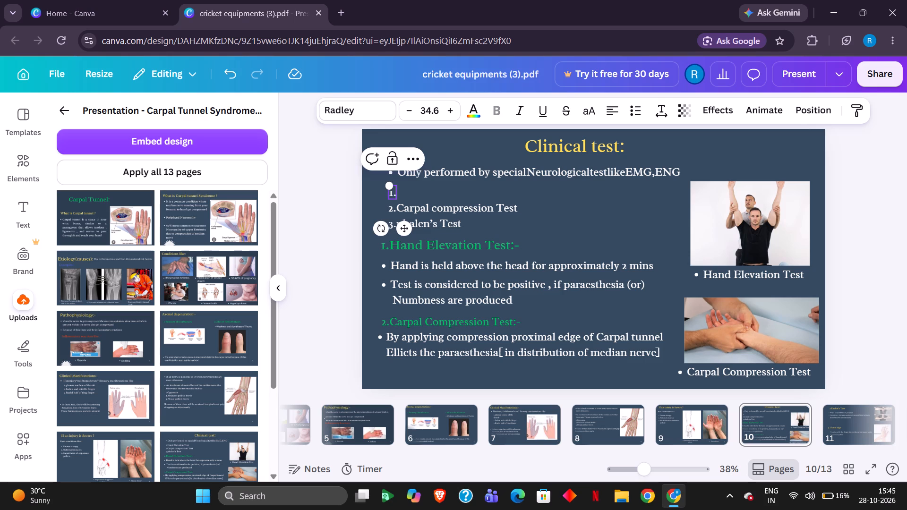
{"action": "key", "text": "BackSpace"}
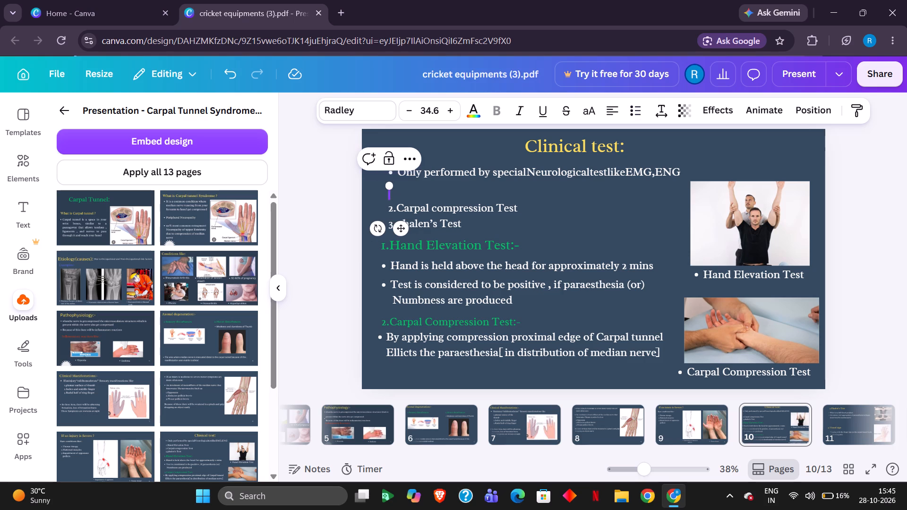
{"action": "type", "text": "Hand"}
{"action": "key", "text": "space"}
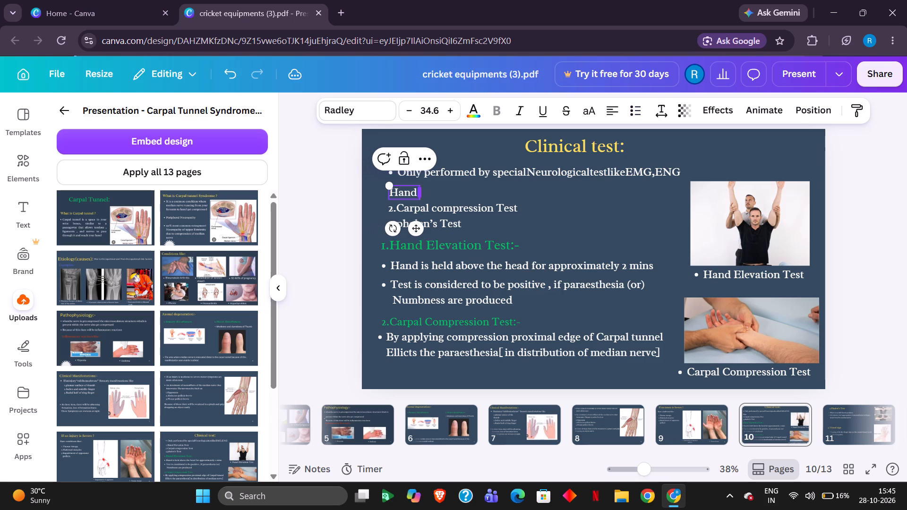
{"action": "type", "text": "Elevation Test"}
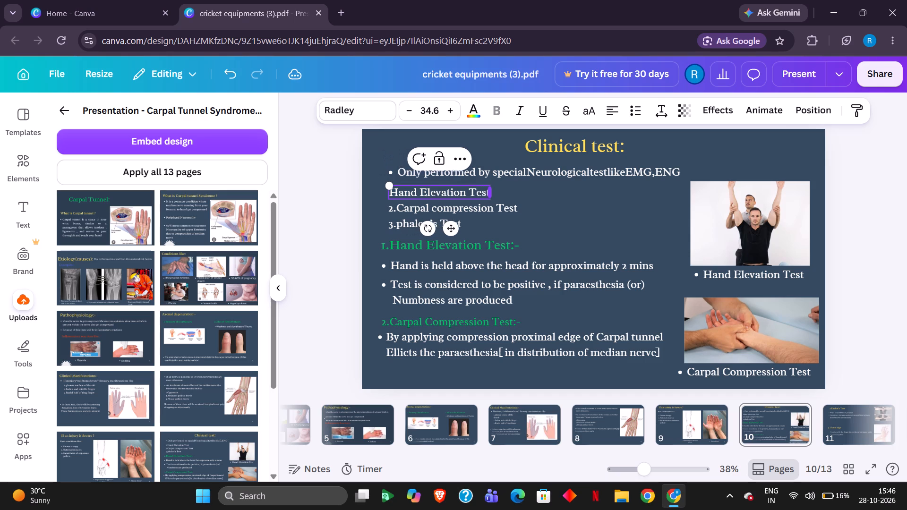
{"action": "key", "text": "Return"}
{"action": "key", "text": "Return"}
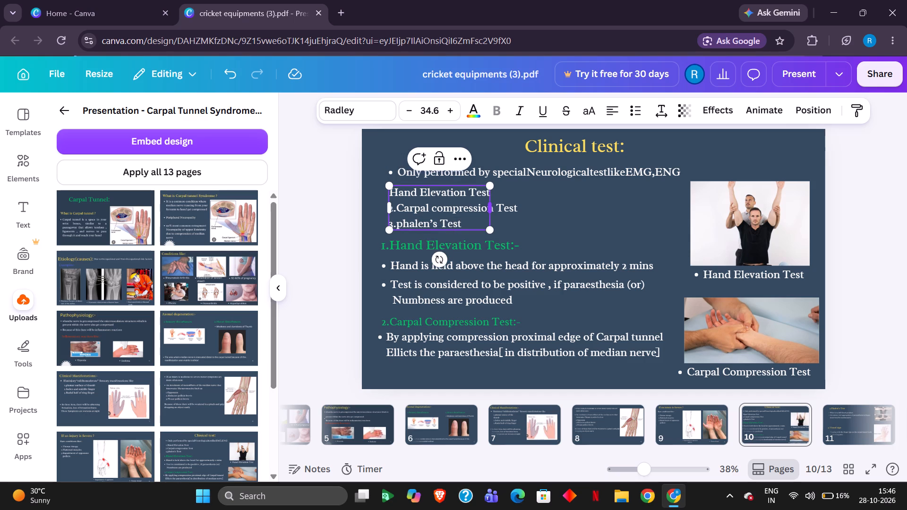
{"action": "left_click", "coordinate": [549, 192]}
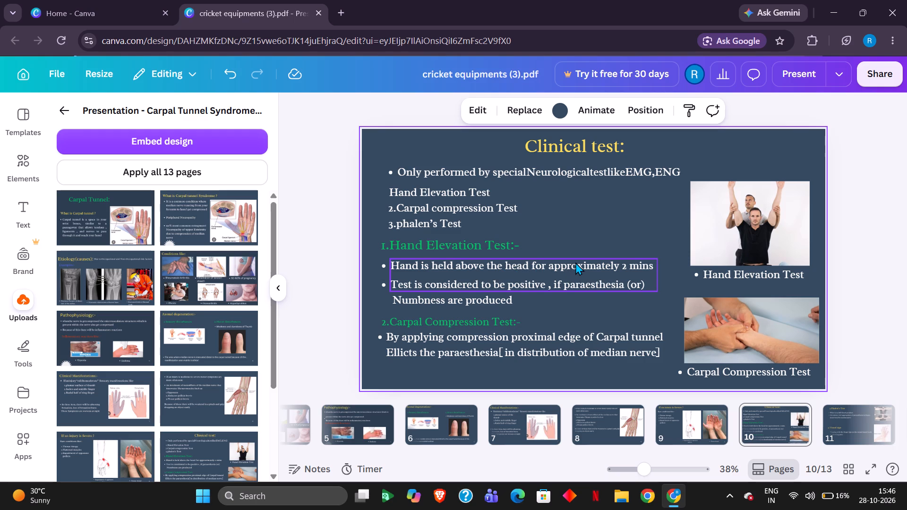
Delete the "Numbness are produced" line below the Hand Elevation Test bullets.
{"action": "left_click", "coordinate": [511, 293]}
{"action": "key", "text": "BackSpace"}
{"action": "key", "text": "BackSpace"}
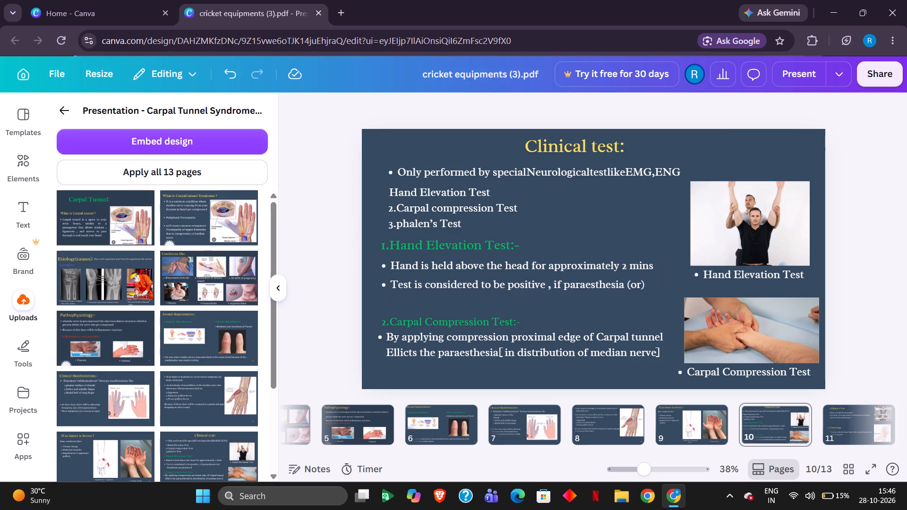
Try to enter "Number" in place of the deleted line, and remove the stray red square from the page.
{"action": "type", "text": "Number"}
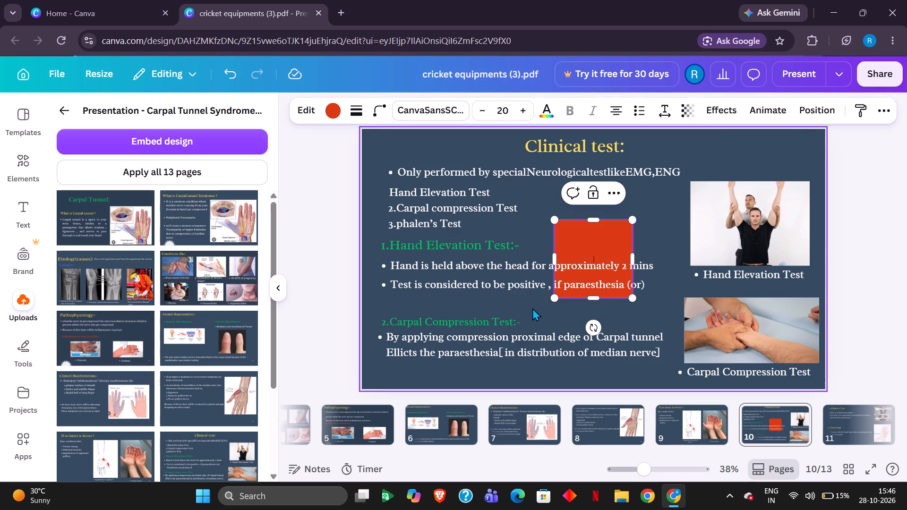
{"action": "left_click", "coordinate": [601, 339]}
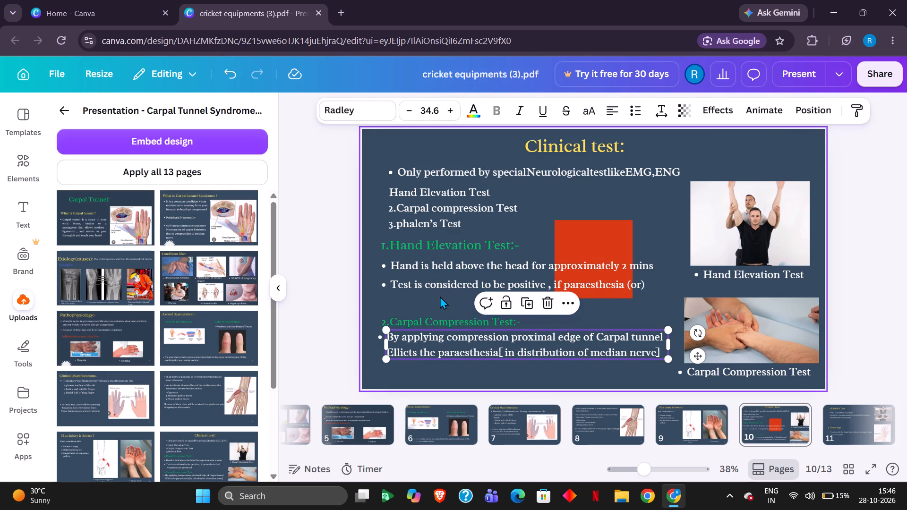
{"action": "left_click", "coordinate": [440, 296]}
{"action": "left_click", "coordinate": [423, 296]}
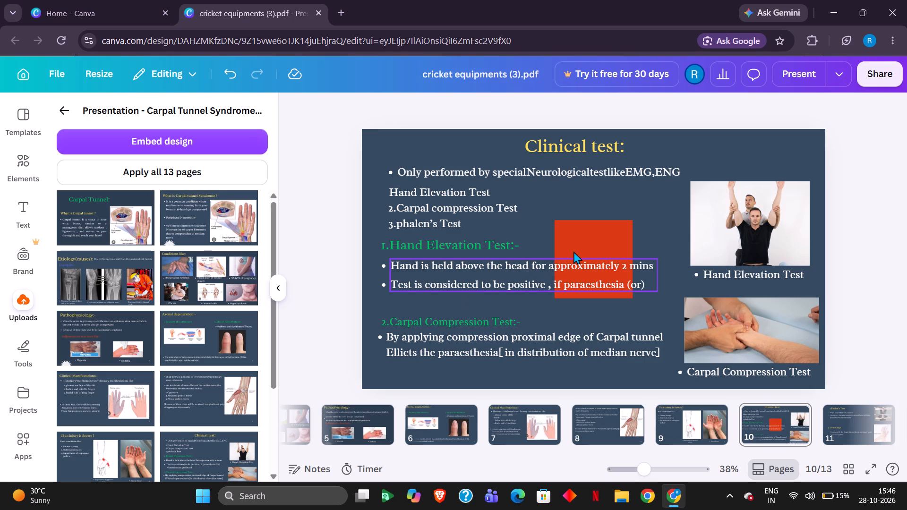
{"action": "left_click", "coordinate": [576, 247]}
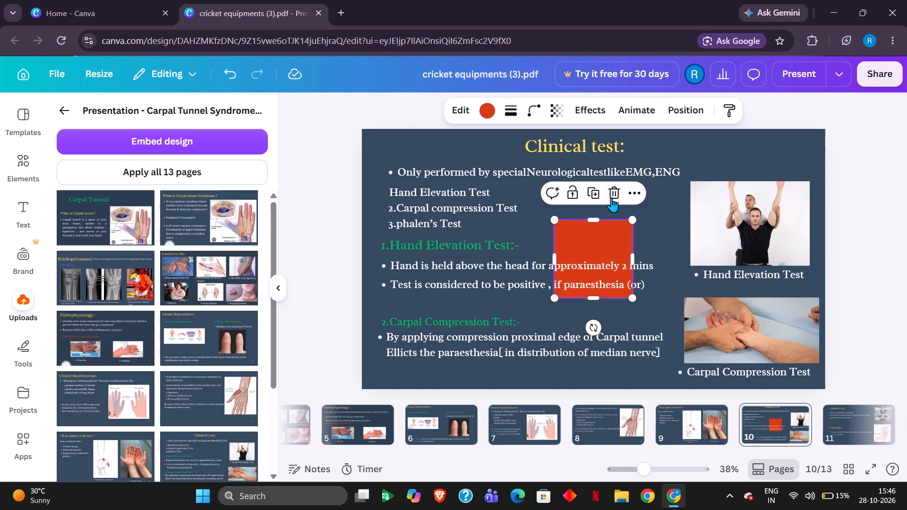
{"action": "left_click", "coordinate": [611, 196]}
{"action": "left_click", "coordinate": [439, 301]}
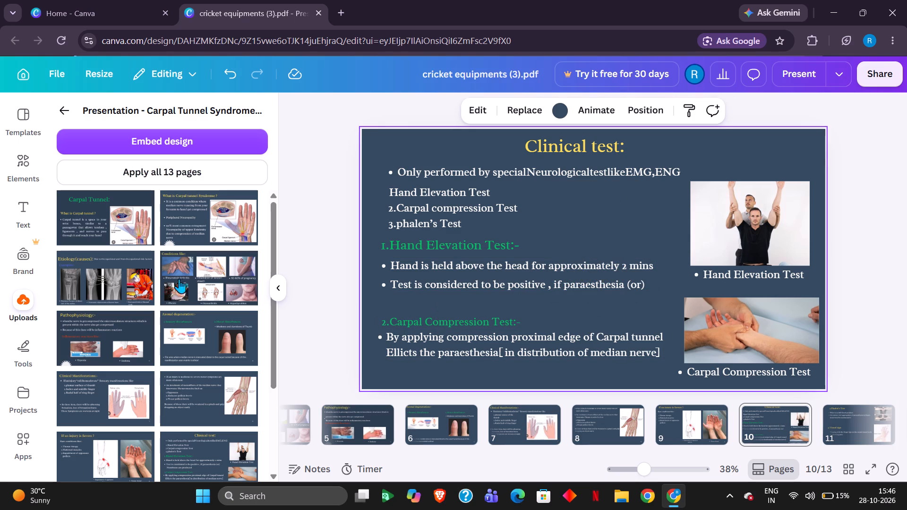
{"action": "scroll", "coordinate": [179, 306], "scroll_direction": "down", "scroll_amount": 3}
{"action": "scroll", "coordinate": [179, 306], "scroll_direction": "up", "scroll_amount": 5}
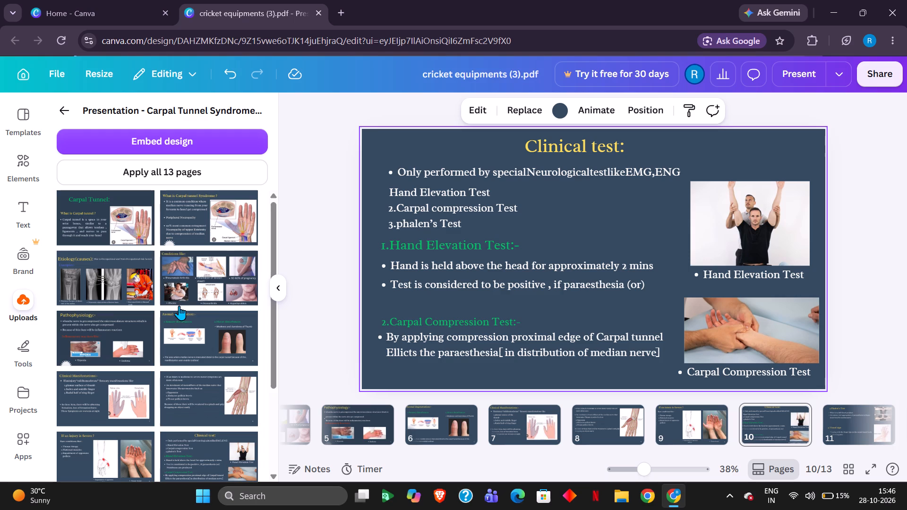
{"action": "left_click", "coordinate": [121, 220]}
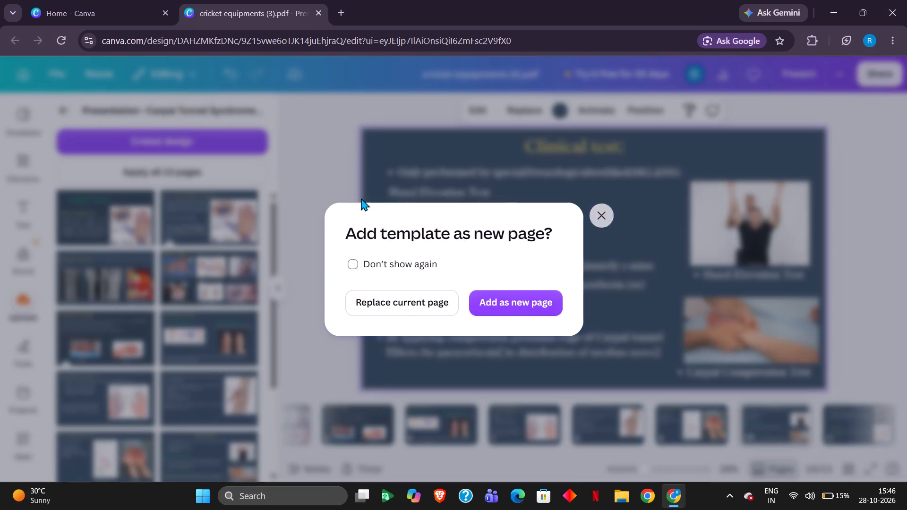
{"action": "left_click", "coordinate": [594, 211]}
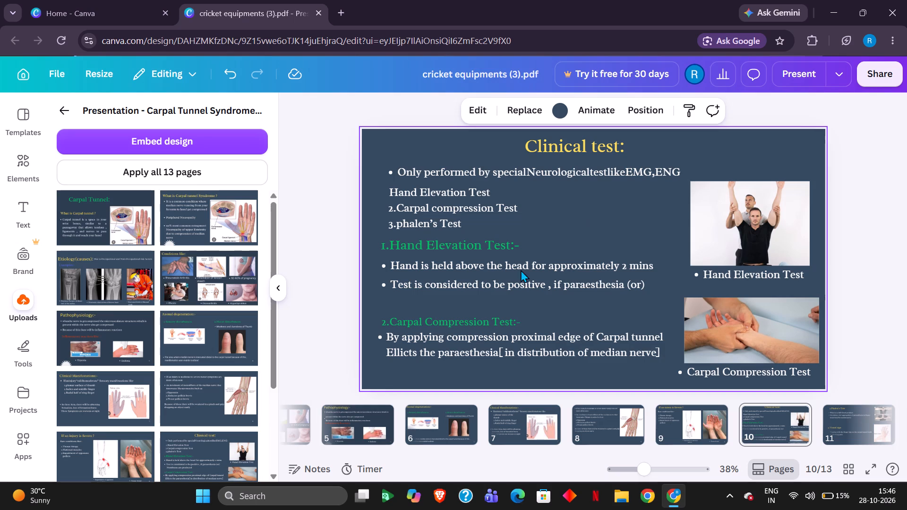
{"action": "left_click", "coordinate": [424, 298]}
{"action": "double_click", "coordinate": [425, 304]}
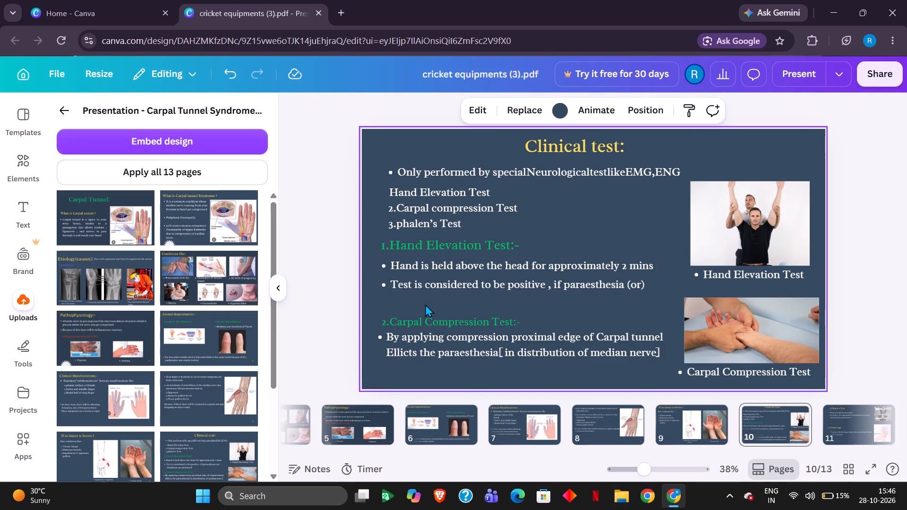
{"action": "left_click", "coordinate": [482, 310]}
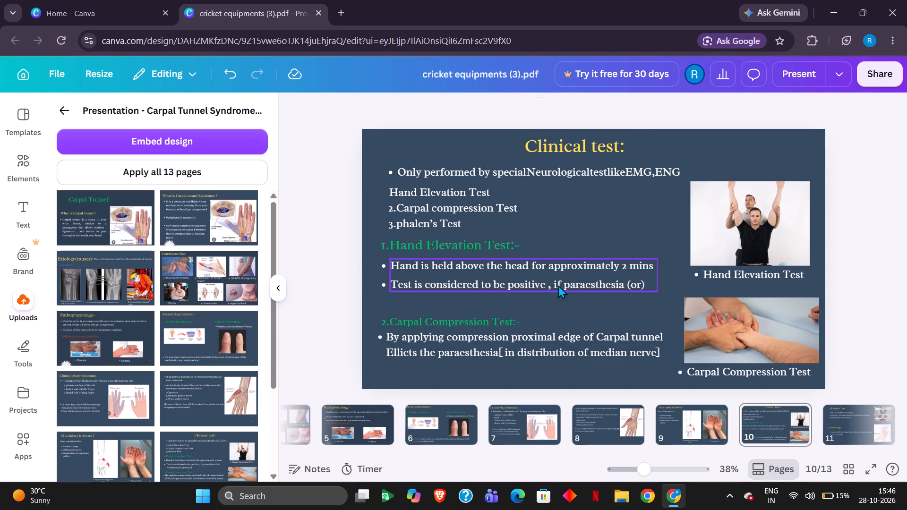
Replace the two bullets under the green Hand Elevation Test heading with an empty bullet and "Hands are Produced", followed by two line breaks.
{"action": "left_click", "coordinate": [558, 285]}
{"action": "key", "text": "Return"}
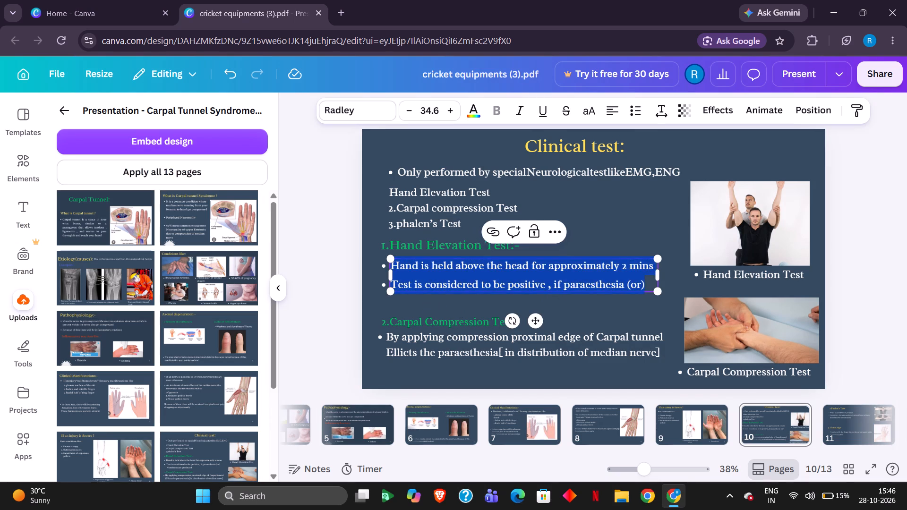
{"action": "key", "text": "Return"}
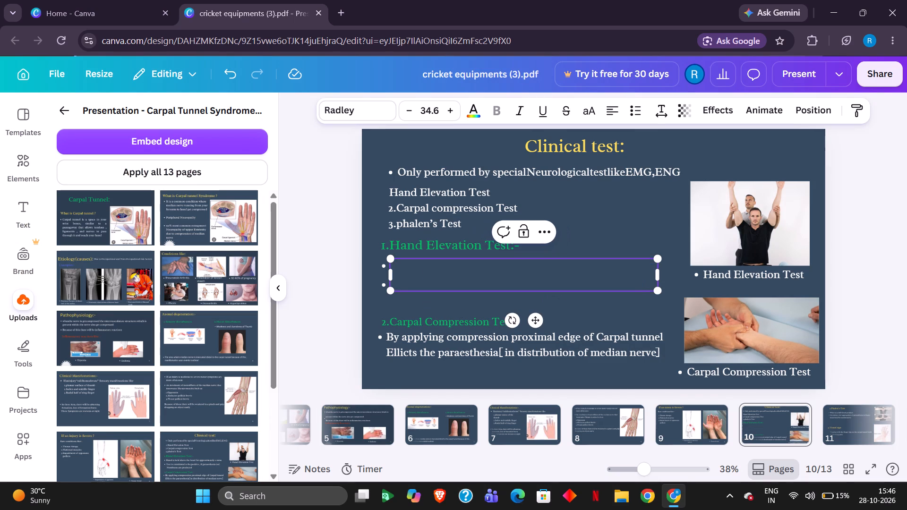
{"action": "type", "text": "ha"}
{"action": "key", "text": "BackSpace"}
{"action": "key", "text": "BackSpace"}
{"action": "key", "text": "shift+g"}
{"action": "key", "text": "shift+BackSpace"}
{"action": "type", "text": "Hands are"}
{"action": "key", "text": "space"}
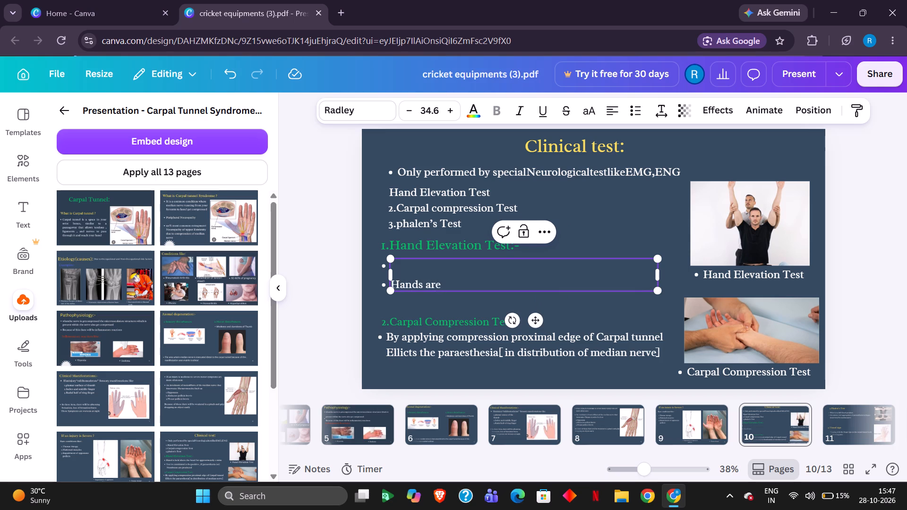
{"action": "type", "text": "Produced"}
{"action": "key", "text": "Return"}
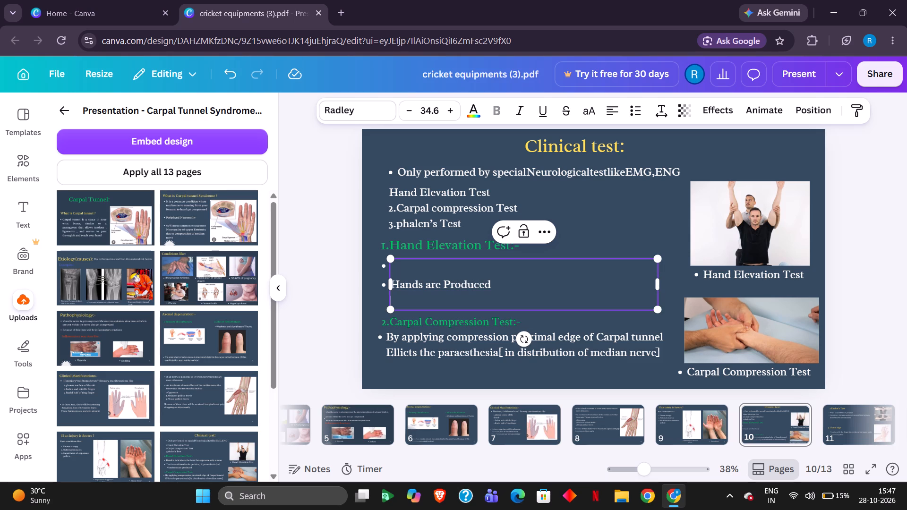
{"action": "key", "text": "Return"}
{"action": "left_click", "coordinate": [600, 281]}
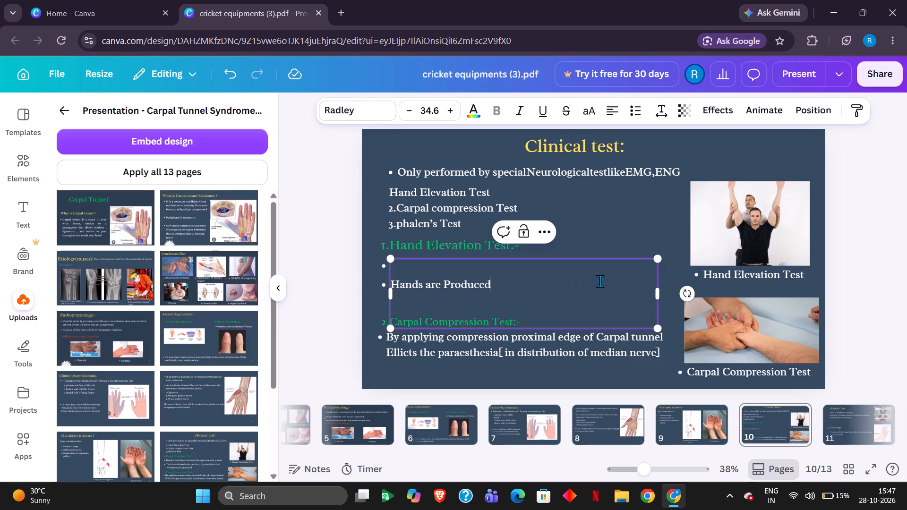
{"action": "left_click", "coordinate": [615, 247]}
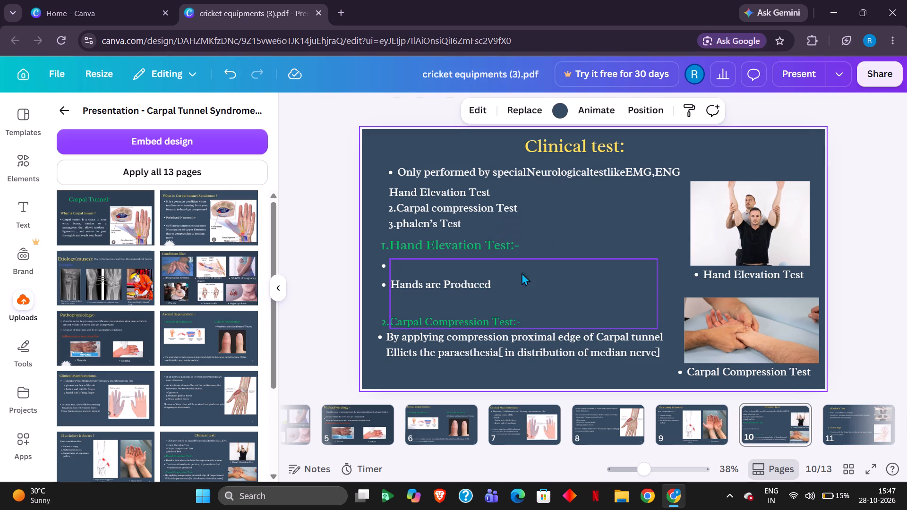
In the Carpal Compression Test bullet on page 10, replace "edge of Carpal tunnel" with "edge of carpanal tunnel" followed by a line break.
{"action": "left_click", "coordinate": [610, 348]}
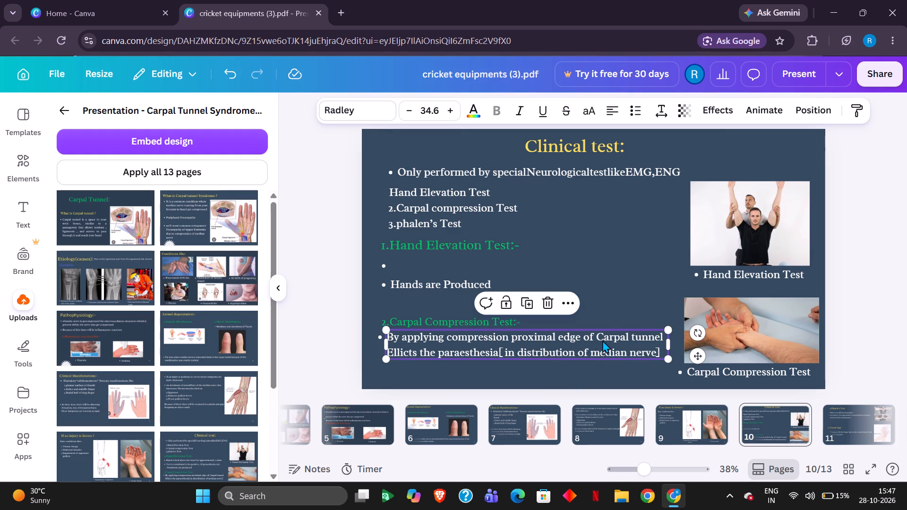
{"action": "left_click", "coordinate": [602, 340]}
{"action": "left_click", "coordinate": [642, 335]}
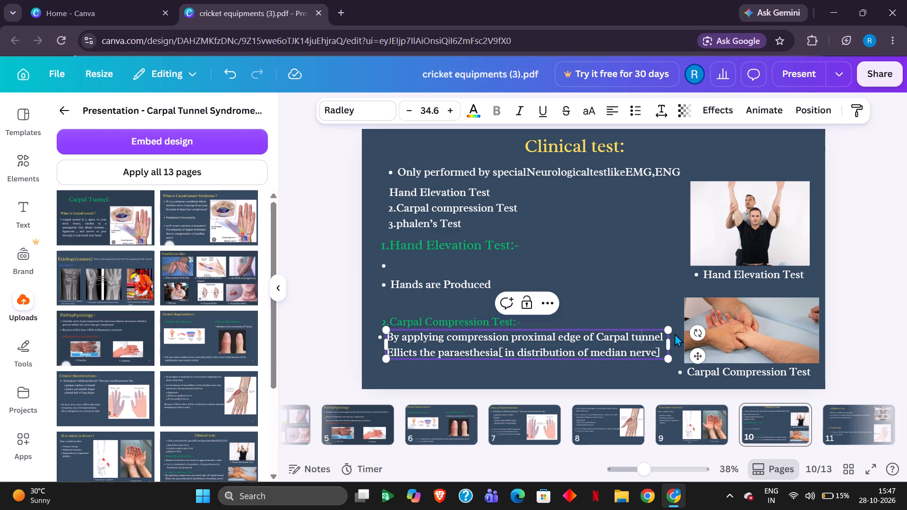
{"action": "key", "text": "Right"}
{"action": "key", "text": "Right"}
{"action": "key", "text": "Right"}
{"action": "key", "text": "Right"}
{"action": "key", "text": "BackSpace"}
{"action": "key", "text": "BackSpace"}
{"action": "key", "text": "BackSpace"}
{"action": "key", "text": "BackSpace"}
{"action": "key", "text": "BackSpace"}
{"action": "key", "text": "BackSpace"}
{"action": "key", "text": "BackSpace"}
{"action": "key", "text": "BackSpace"}
{"action": "key", "text": "BackSpace"}
{"action": "key", "text": "BackSpace"}
{"action": "key", "text": "BackSpace"}
{"action": "key", "text": "BackSpace"}
{"action": "key", "text": "BackSpace"}
{"action": "key", "text": "BackSpace"}
{"action": "key", "text": "BackSpace"}
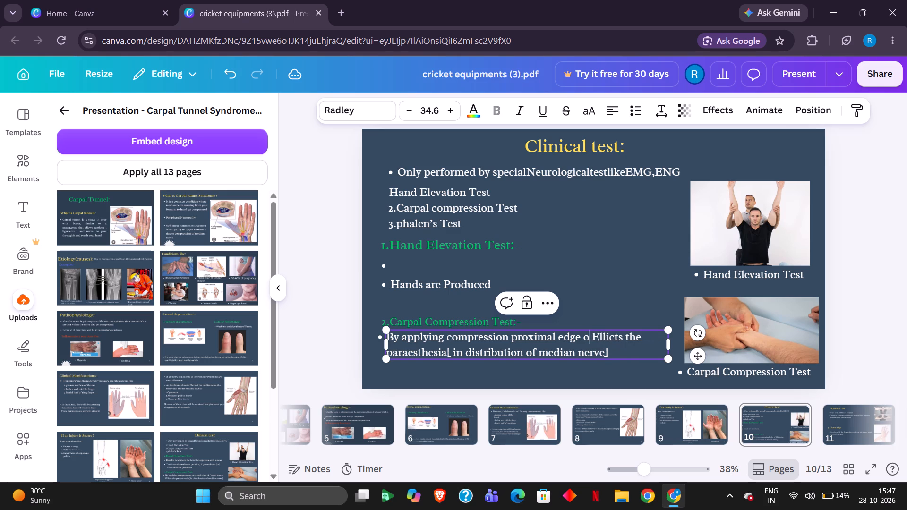
{"action": "key", "text": "BackSpace"}
{"action": "key", "text": "BackSpace"}
{"action": "key", "text": "BackSpace"}
{"action": "key", "text": "BackSpace"}
{"action": "key", "text": "BackSpace"}
{"action": "key", "text": "BackSpace"}
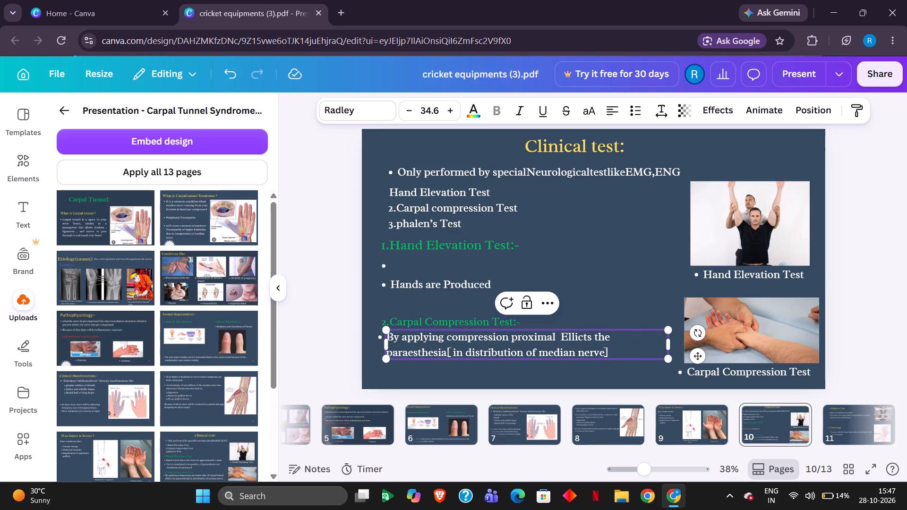
{"action": "type", "text": "ed"}
{"action": "key", "text": "g"}
{"action": "type", "text": "e of cae"}
{"action": "key", "text": "BackSpace"}
{"action": "type", "text": "rpanal tunnel"}
{"action": "key", "text": "Return"}
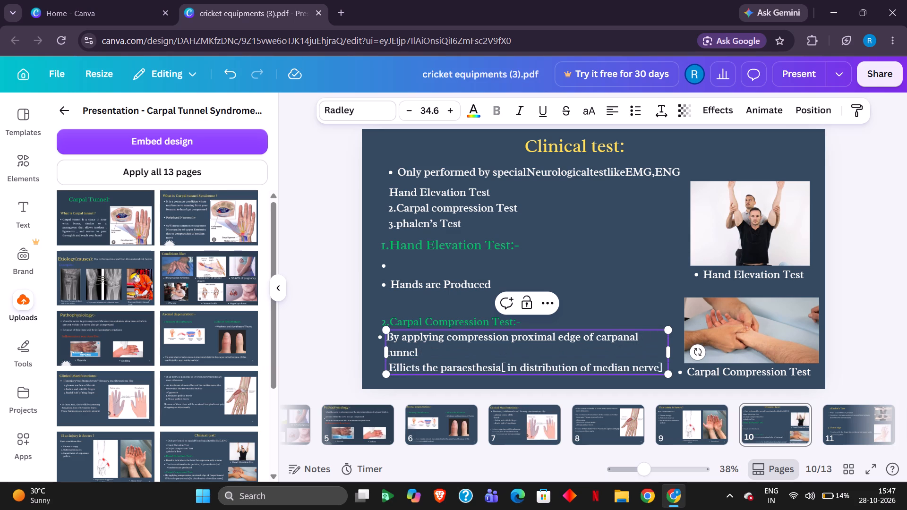
{"action": "key", "text": "BackSpace"}
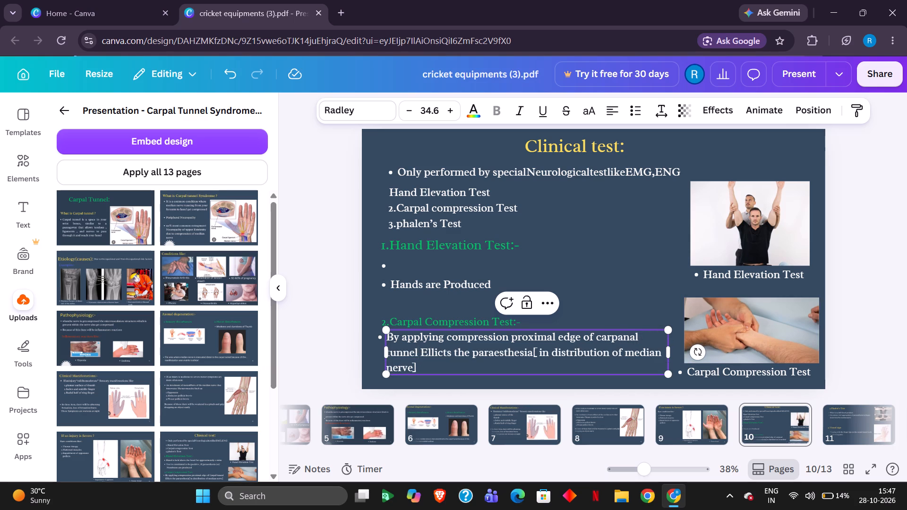
{"action": "key", "text": "Return"}
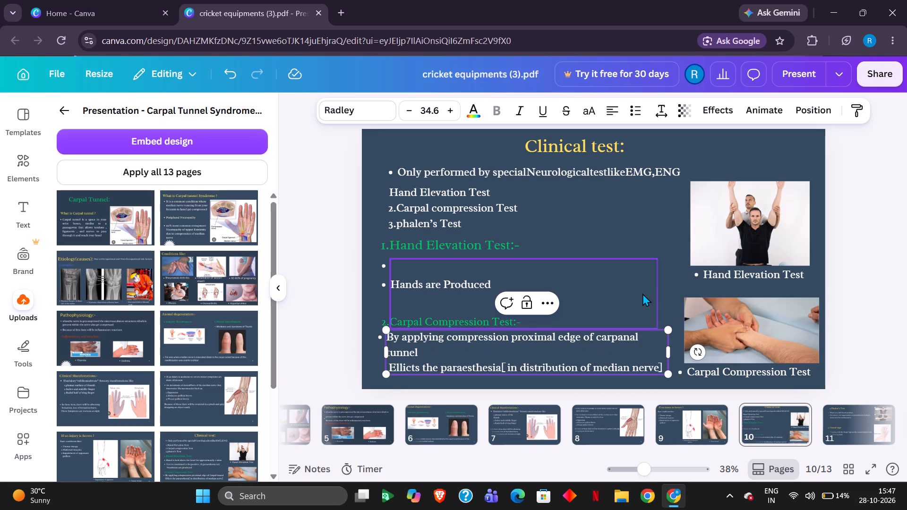
{"action": "left_click", "coordinate": [642, 293]}
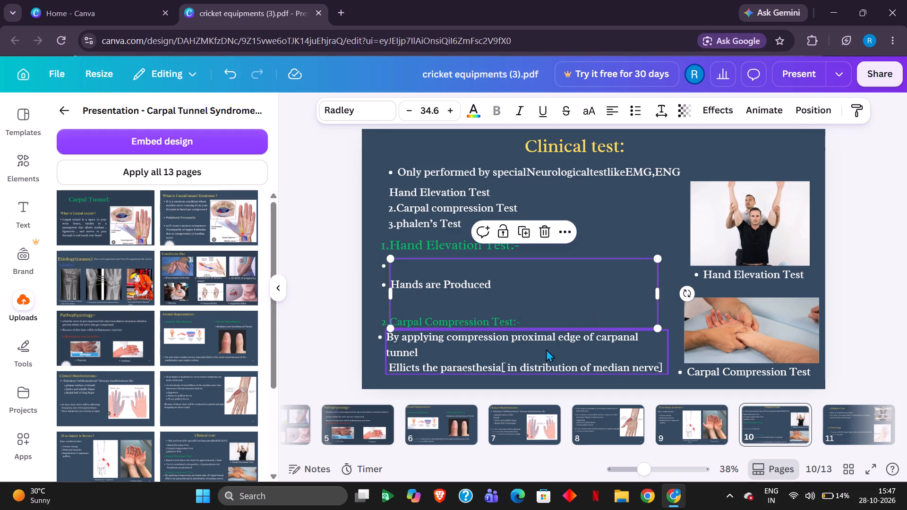
{"action": "left_click", "coordinate": [601, 213]}
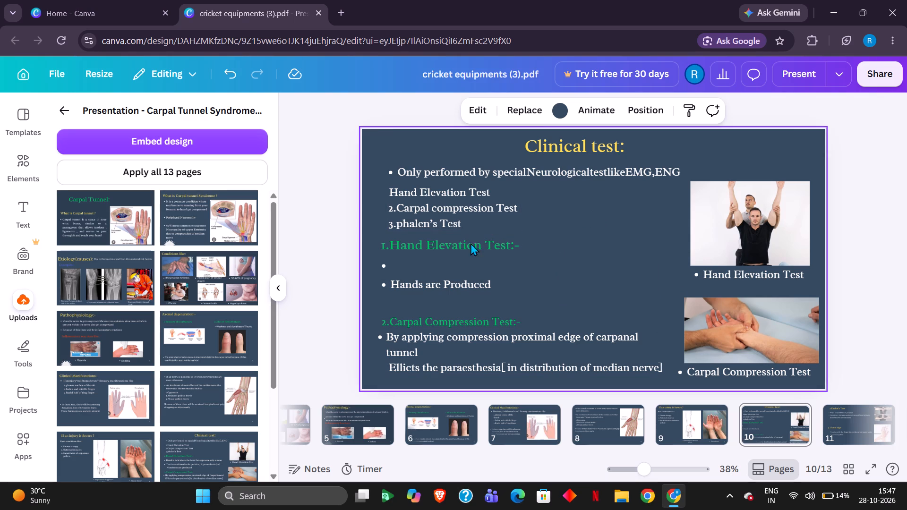
Add the number "1." before "Hand Elevation Test" in the white test list on page 10.
{"action": "left_click", "coordinate": [391, 186]}
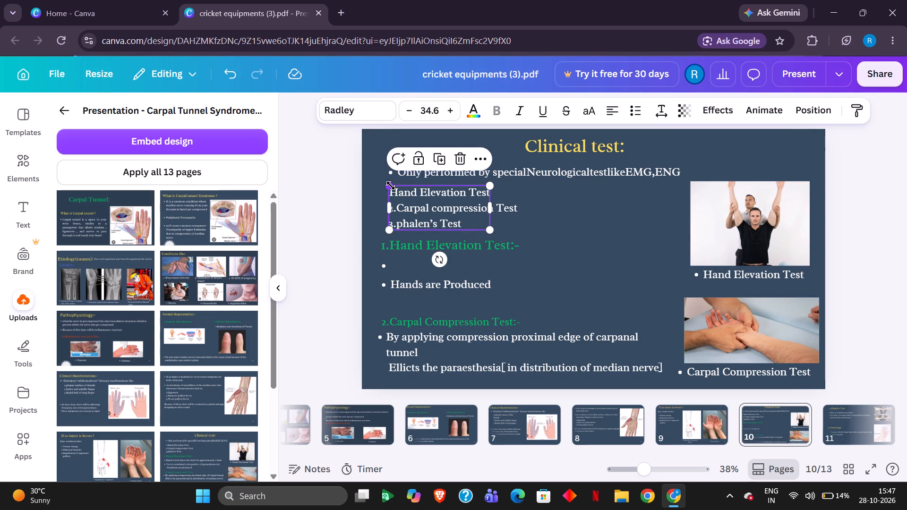
{"action": "key", "text": "1"}
{"action": "left_click", "coordinate": [409, 201]}
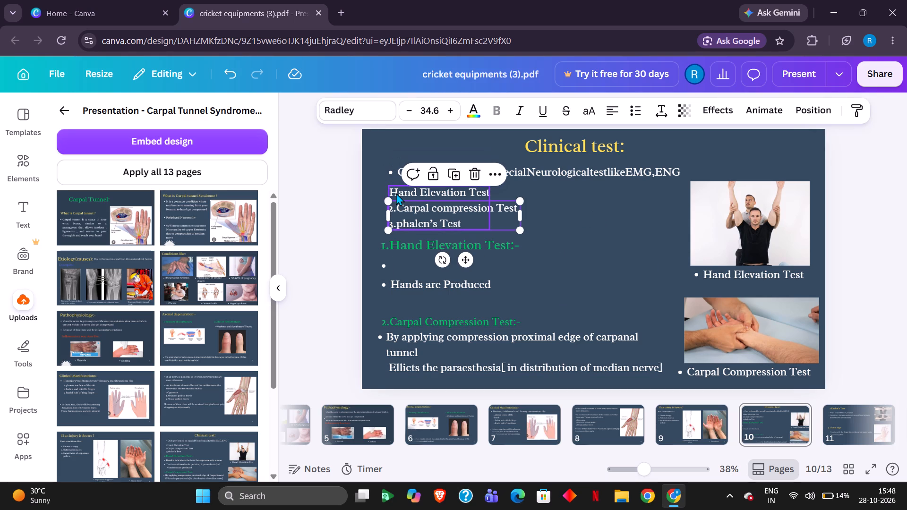
{"action": "left_click", "coordinate": [395, 193]}
{"action": "type", "text": "111"}
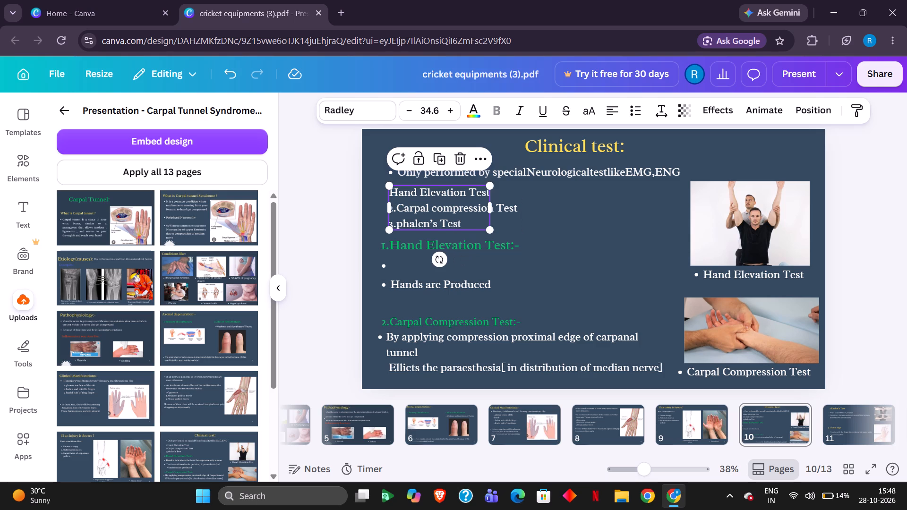
{"action": "left_click", "coordinate": [421, 187]}
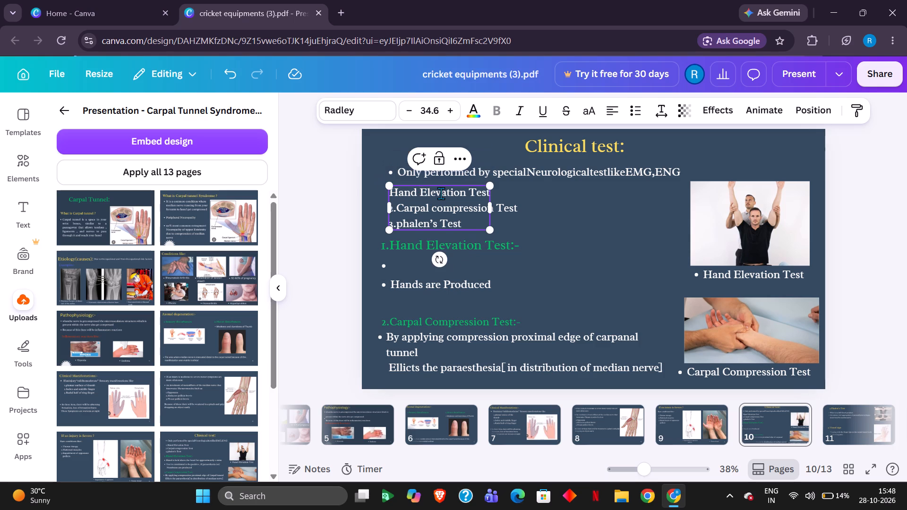
{"action": "key", "text": "Left"}
{"action": "key", "text": "Left"}
{"action": "key", "text": "Left"}
{"action": "key", "text": "Left"}
{"action": "key", "text": "Left"}
{"action": "key", "text": "Left"}
{"action": "key", "text": "1"}
{"action": "key", "text": "period"}
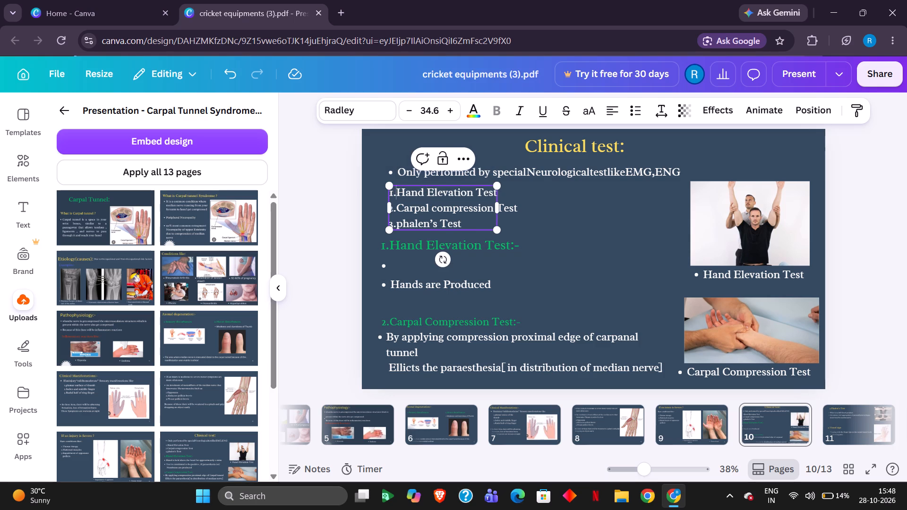
{"action": "left_click", "coordinate": [580, 233]}
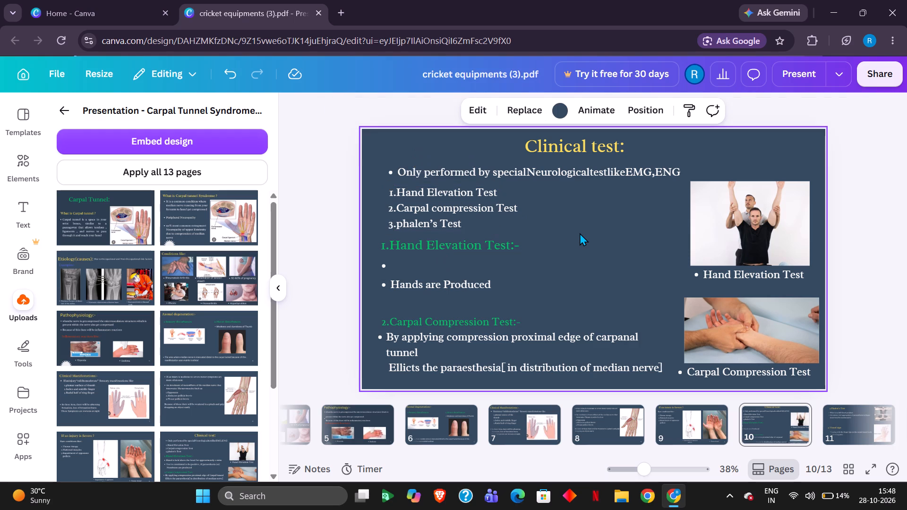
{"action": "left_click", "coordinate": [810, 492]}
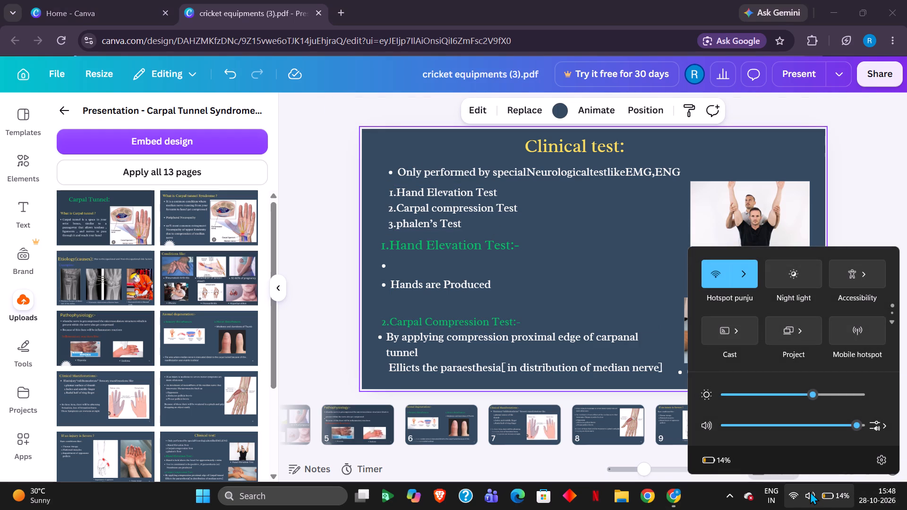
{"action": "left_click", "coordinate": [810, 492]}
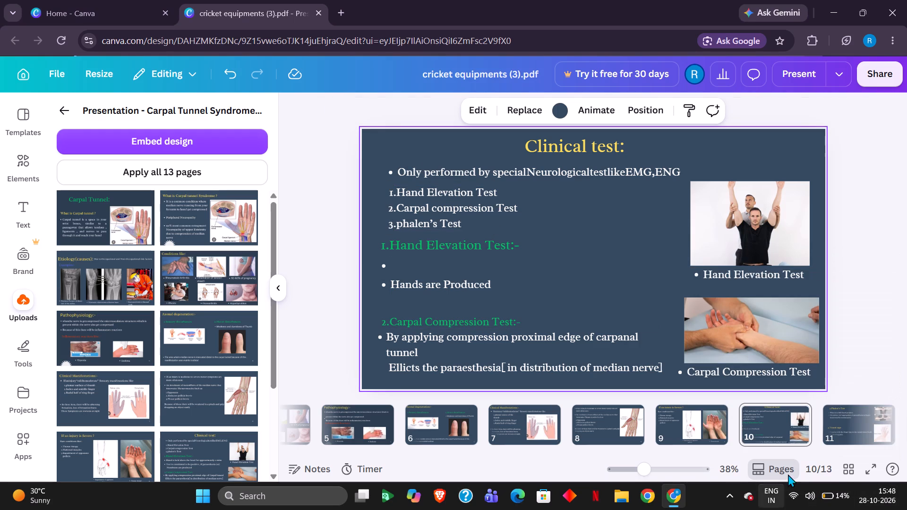
In page 12's Electsophyogram bullet, replace "explains the pattern of neurogenic" with "expalin the patterns of neurogic" and a line break.
{"action": "scroll", "coordinate": [824, 430], "scroll_direction": "left", "scroll_amount": 5}
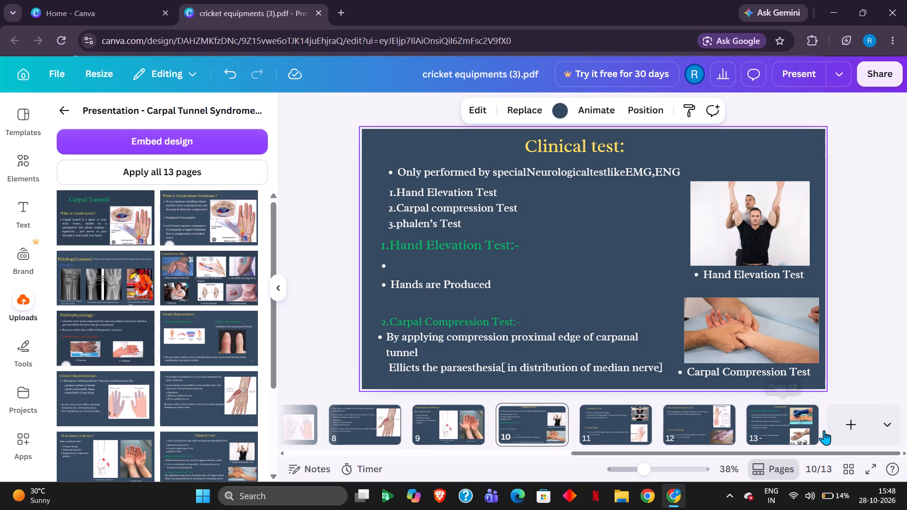
{"action": "scroll", "coordinate": [824, 430], "scroll_direction": "left", "scroll_amount": 1}
{"action": "left_click", "coordinate": [697, 426]}
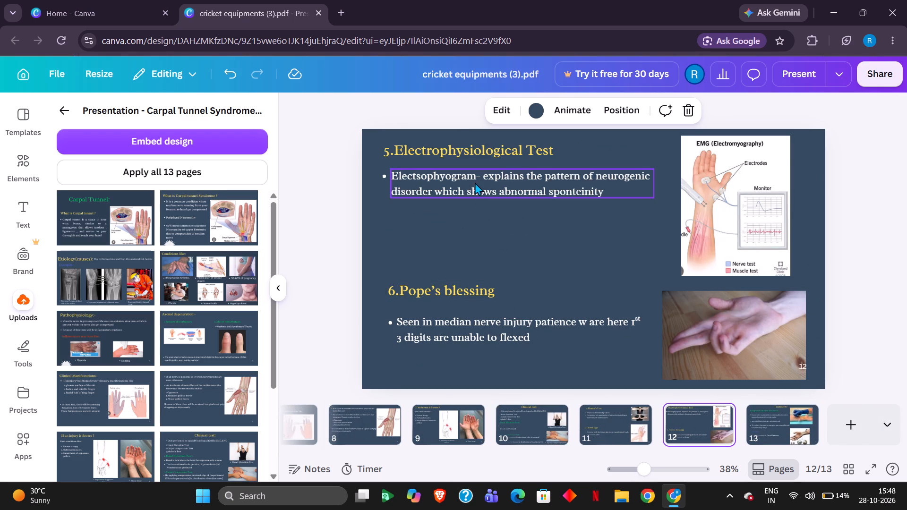
{"action": "left_click", "coordinate": [538, 176]}
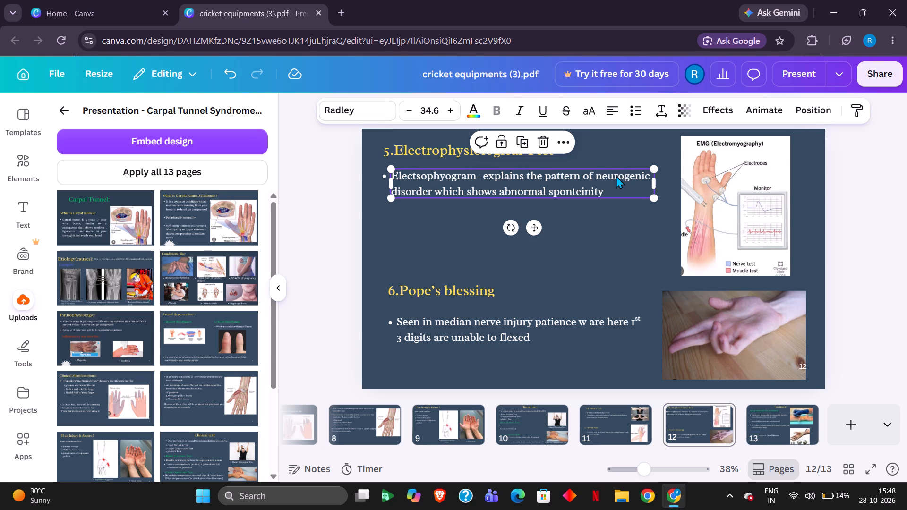
{"action": "left_click", "coordinate": [642, 170]}
{"action": "left_click", "coordinate": [652, 174]}
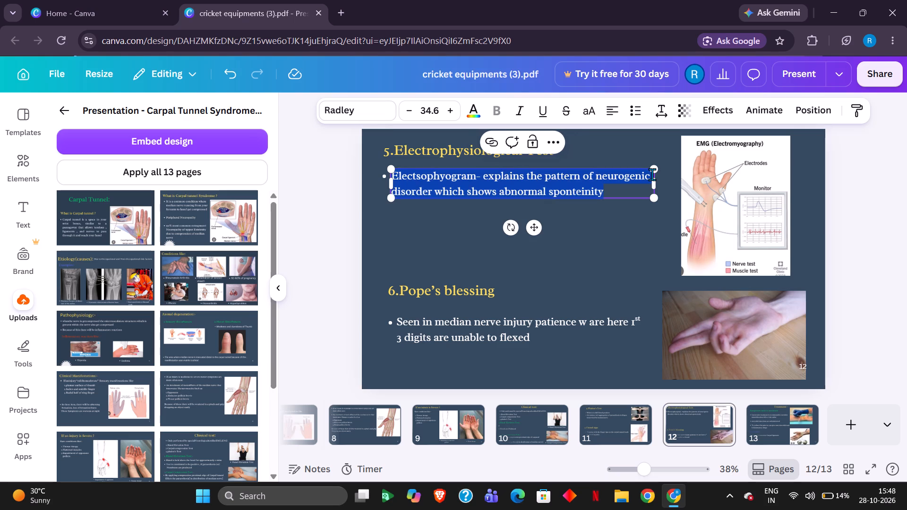
{"action": "key", "text": "BackSpace"}
{"action": "key", "text": "BackSpace"}
{"action": "key", "text": "BackSpace"}
{"action": "key", "text": "BackSpace"}
{"action": "key", "text": "BackSpace"}
{"action": "key", "text": "BackSpace"}
{"action": "key", "text": "BackSpace"}
{"action": "key", "text": "BackSpace"}
{"action": "key", "text": "BackSpace"}
{"action": "key", "text": "BackSpace"}
{"action": "key", "text": "BackSpace"}
{"action": "key", "text": "BackSpace"}
{"action": "key", "text": "BackSpace"}
{"action": "key", "text": "BackSpace"}
{"action": "key", "text": "BackSpace"}
{"action": "key", "text": "BackSpace"}
{"action": "key", "text": "BackSpace"}
{"action": "key", "text": "BackSpace"}
{"action": "key", "text": "BackSpace"}
{"action": "key", "text": "BackSpace"}
{"action": "key", "text": "BackSpace"}
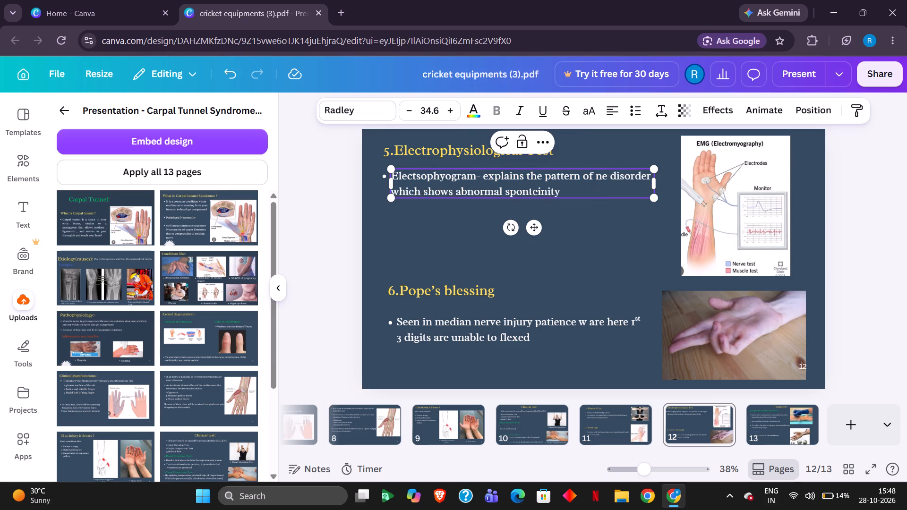
{"action": "key", "text": "BackSpace"}
{"action": "key", "text": "BackSpace"}
{"action": "key", "text": "BackSpace"}
{"action": "key", "text": "BackSpace"}
{"action": "key", "text": "BackSpace"}
{"action": "key", "text": "BackSpace"}
{"action": "key", "text": "BackSpace"}
{"action": "key", "text": "BackSpace"}
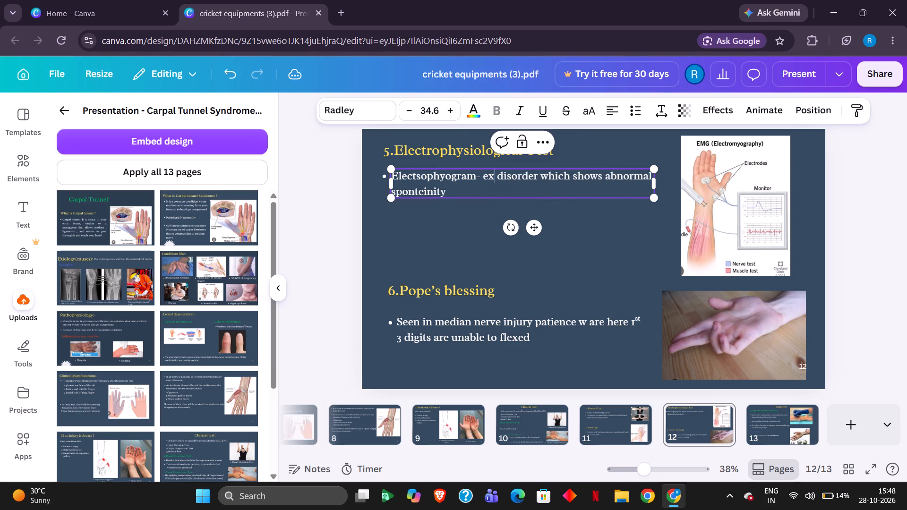
{"action": "key", "text": "BackSpace"}
{"action": "key", "text": "BackSpace"}
{"action": "type", "text": "expalin the patterns of"}
{"action": "key", "text": "space"}
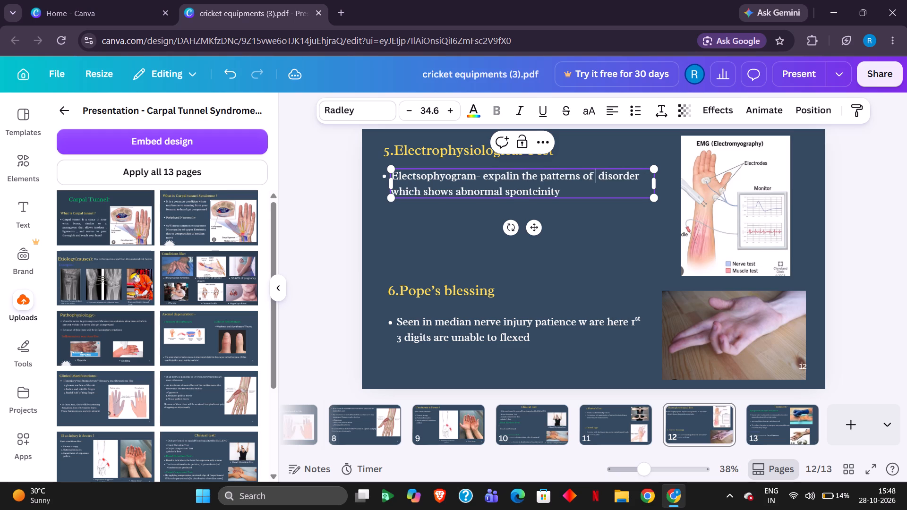
{"action": "key", "text": "n"}
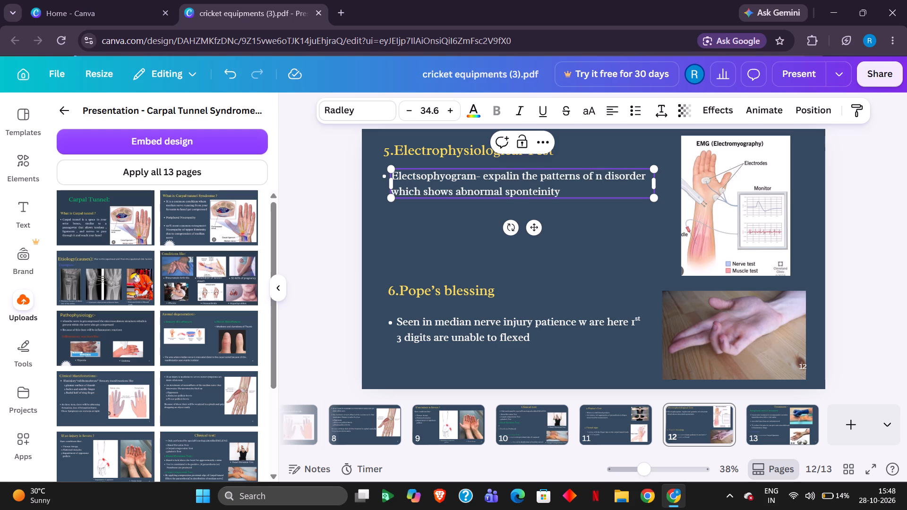
{"action": "key", "text": "e"}
{"action": "type", "text": "rogic"}
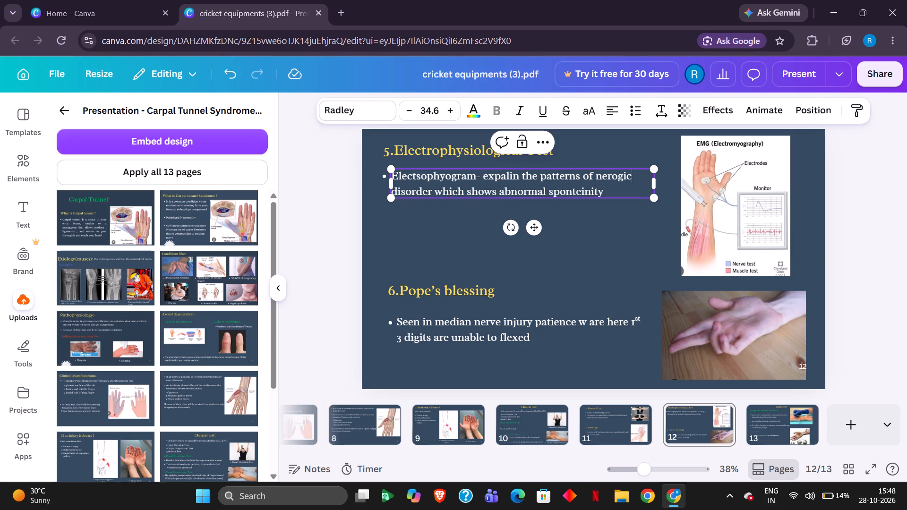
{"action": "key", "text": "BackSpace"}
{"action": "key", "text": "BackSpace"}
{"action": "key", "text": "BackSpace"}
{"action": "key", "text": "BackSpace"}
{"action": "key", "text": "BackSpace"}
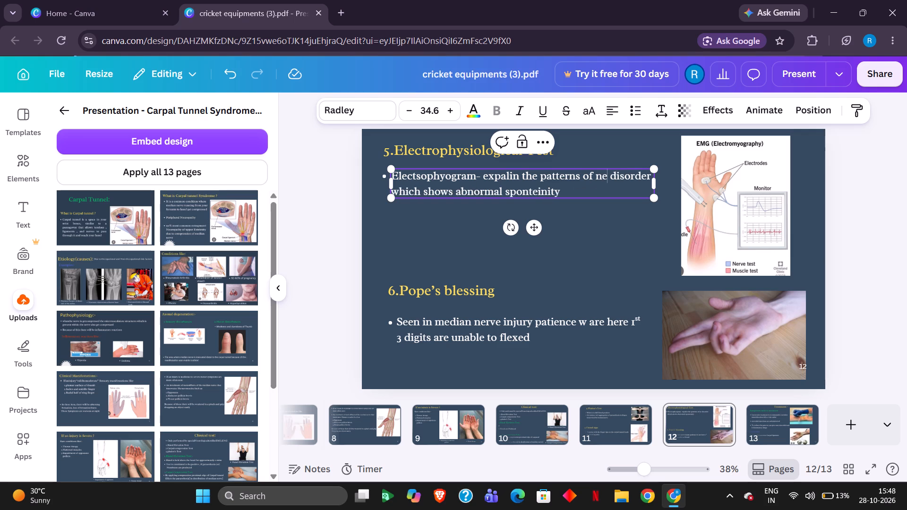
{"action": "type", "text": "urogic"}
{"action": "key", "text": "Return"}
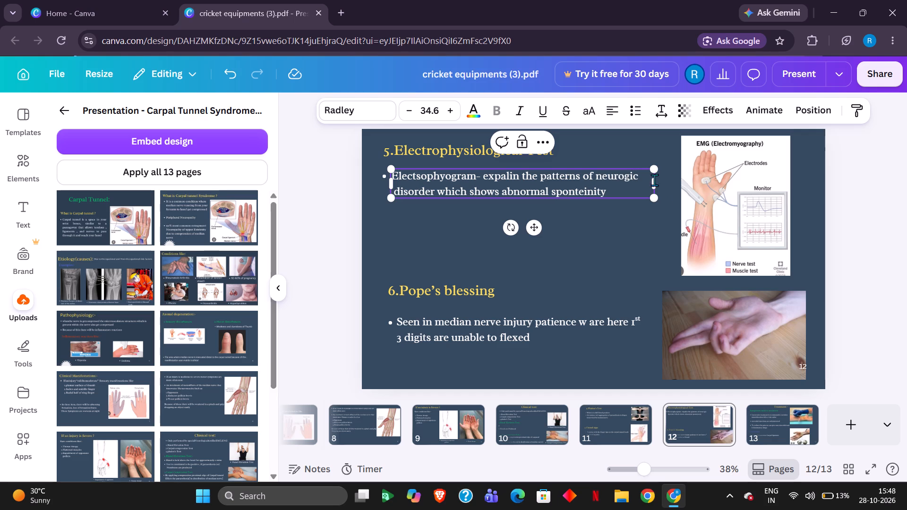
{"action": "left_click", "coordinate": [635, 225]}
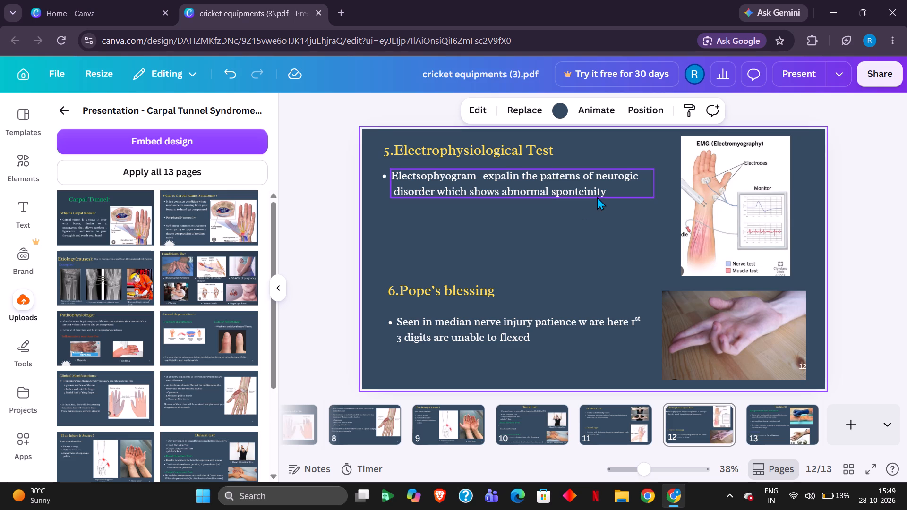
Replace page 12's yellow heading "6.Pope's blessing" with "pops Blessing" followed by a line break.
{"action": "left_click", "coordinate": [488, 282]}
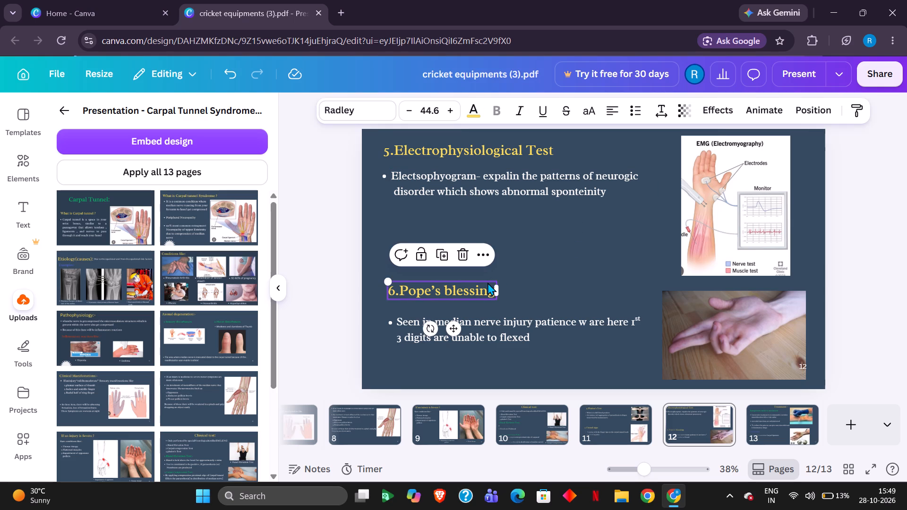
{"action": "left_click", "coordinate": [495, 299]}
{"action": "left_click", "coordinate": [473, 286]}
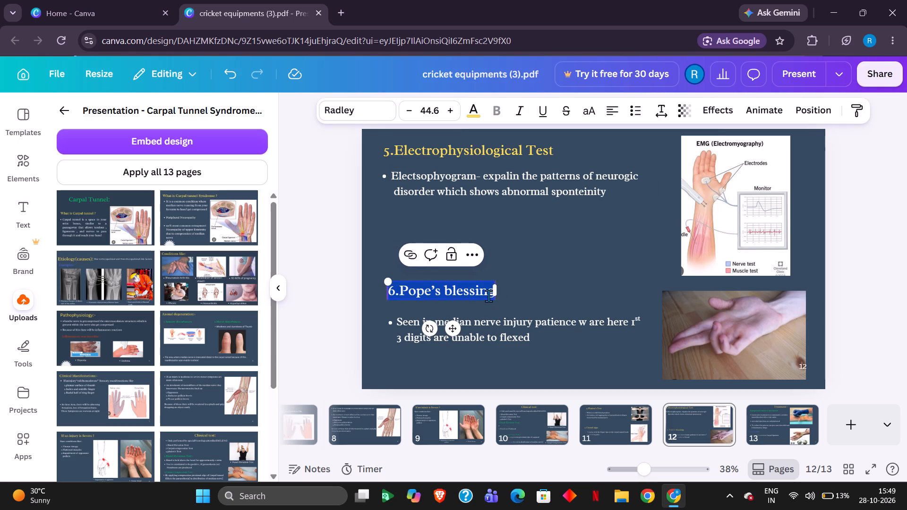
{"action": "key", "text": "BackSpace"}
{"action": "key", "text": "BackSpace"}
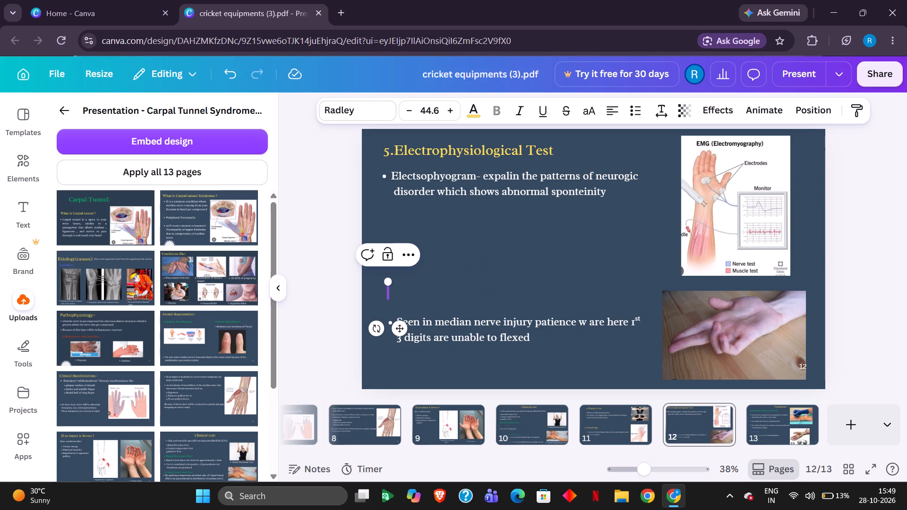
{"action": "type", "text": "6."}
{"action": "key", "text": "space"}
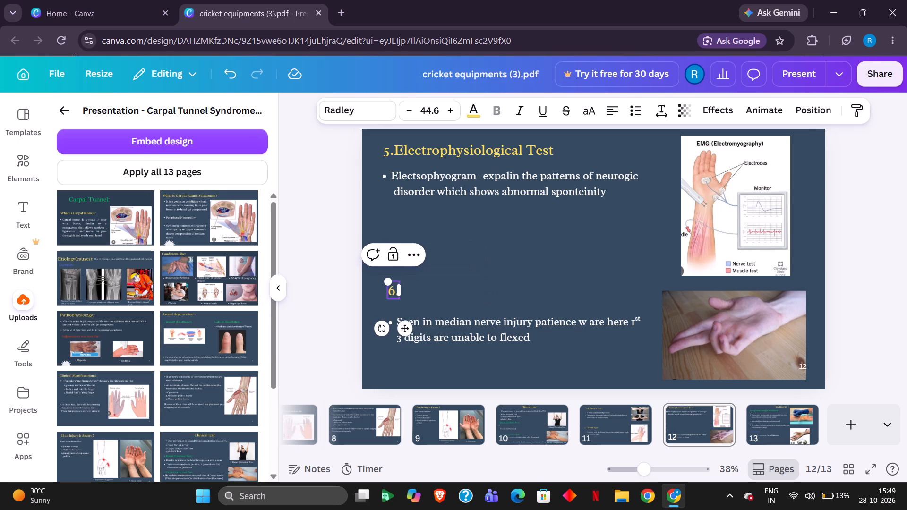
{"action": "key", "text": "BackSpace"}
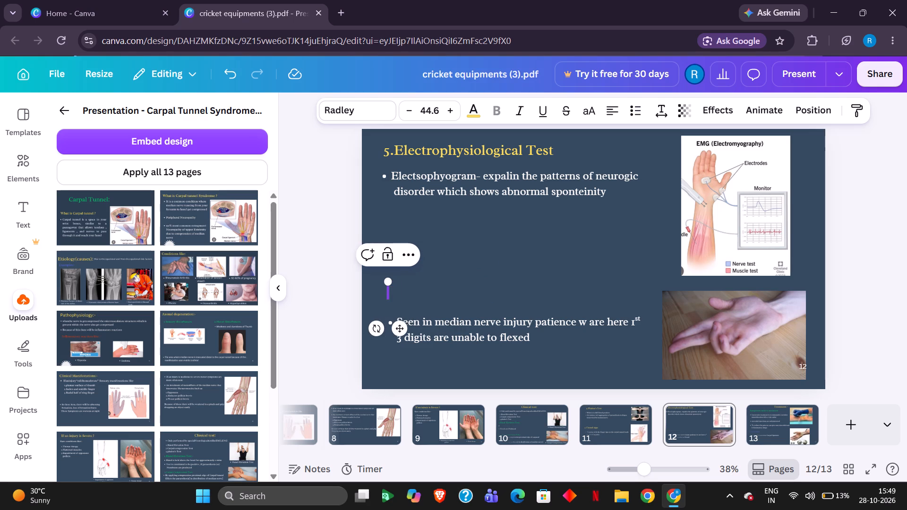
{"action": "key", "text": "shift+p"}
{"action": "type", "text": "op"}
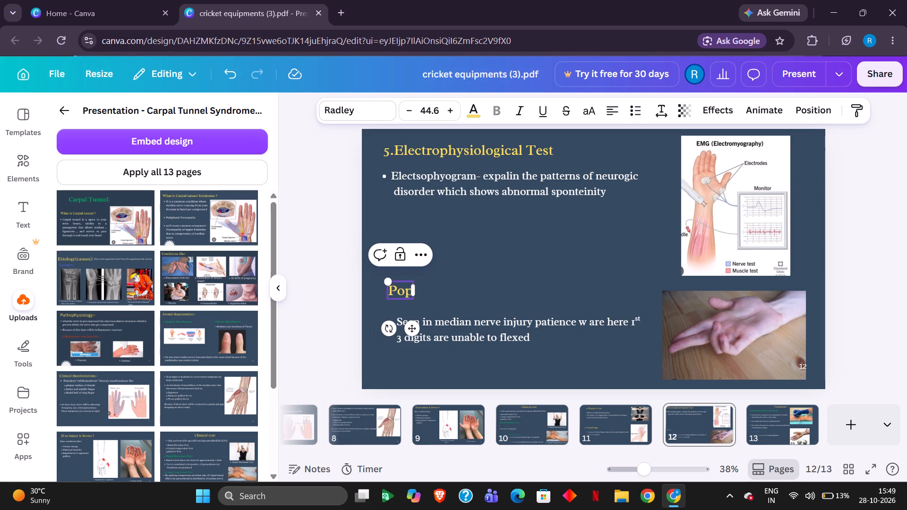
{"action": "key", "text": "BackSpace"}
{"action": "key", "text": "BackSpace"}
{"action": "key", "text": "BackSpace"}
{"action": "type", "text": "pops"}
{"action": "key", "text": "space"}
{"action": "type", "text": "Blessing"}
{"action": "key", "text": "Return"}
{"action": "left_click", "coordinate": [556, 264]}
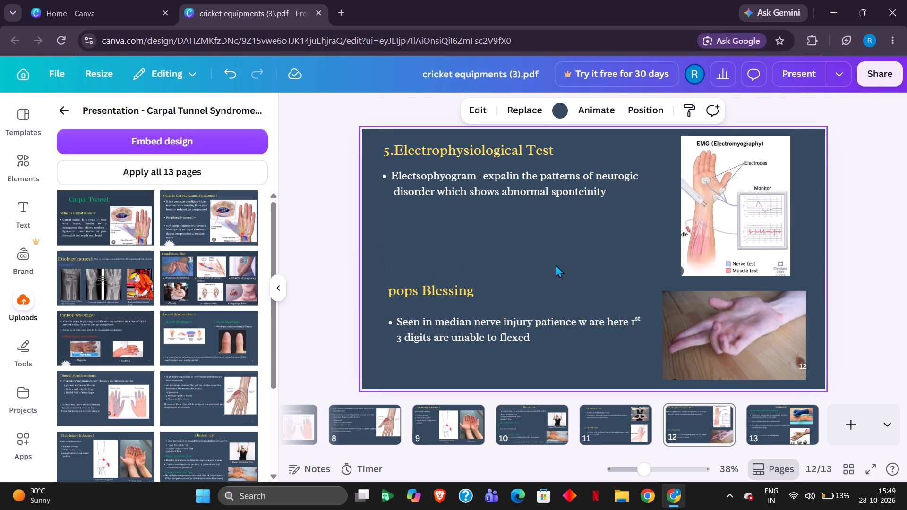
Add the number "6." before "pops Blessing" in page 12's lower yellow heading.
{"action": "left_click", "coordinate": [387, 288]}
{"action": "left_click", "coordinate": [394, 289]}
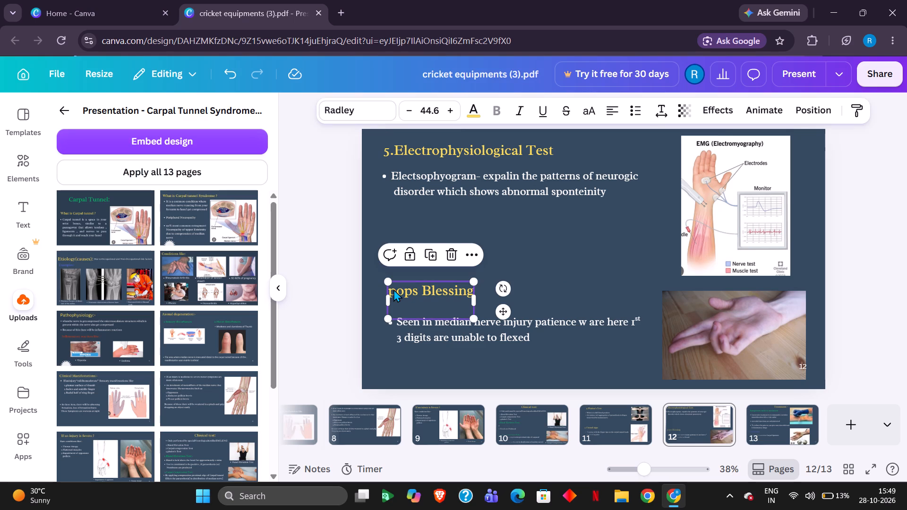
{"action": "left_click", "coordinate": [406, 287]}
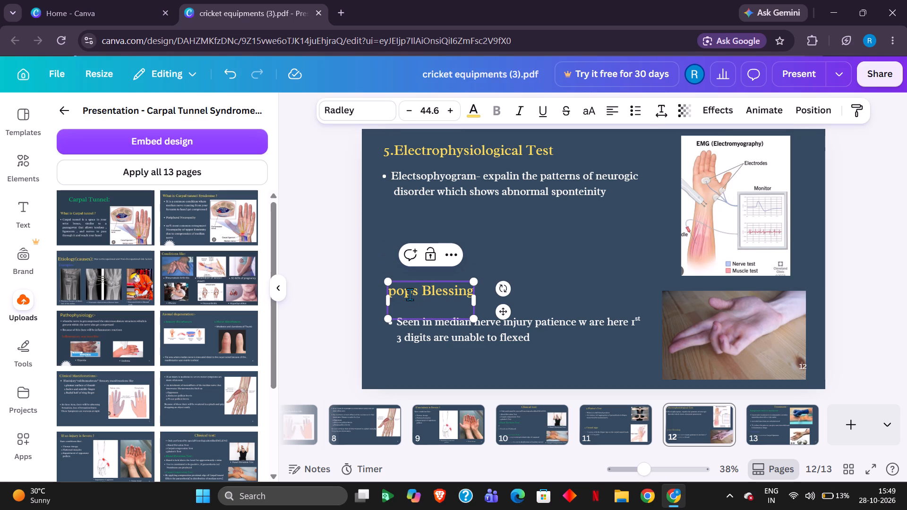
{"action": "key", "text": "Left"}
{"action": "key", "text": "Left"}
{"action": "key", "text": "6"}
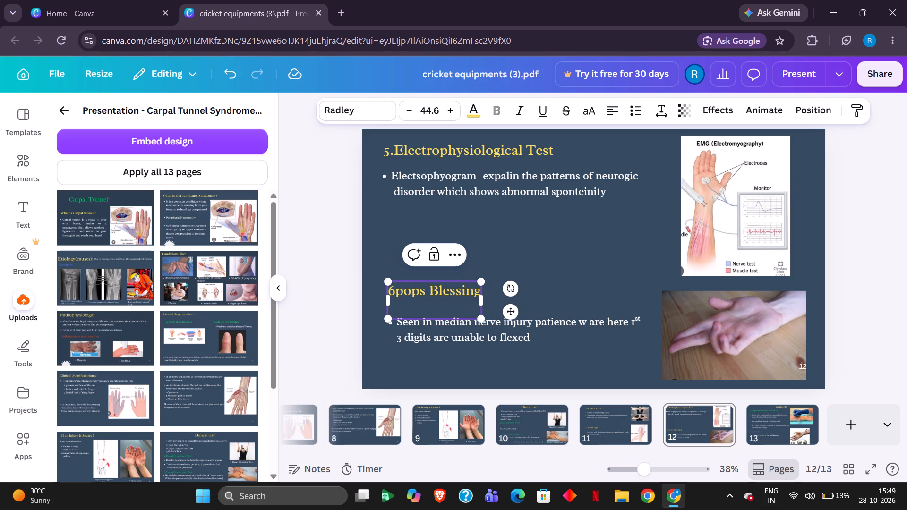
{"action": "key", "text": "period"}
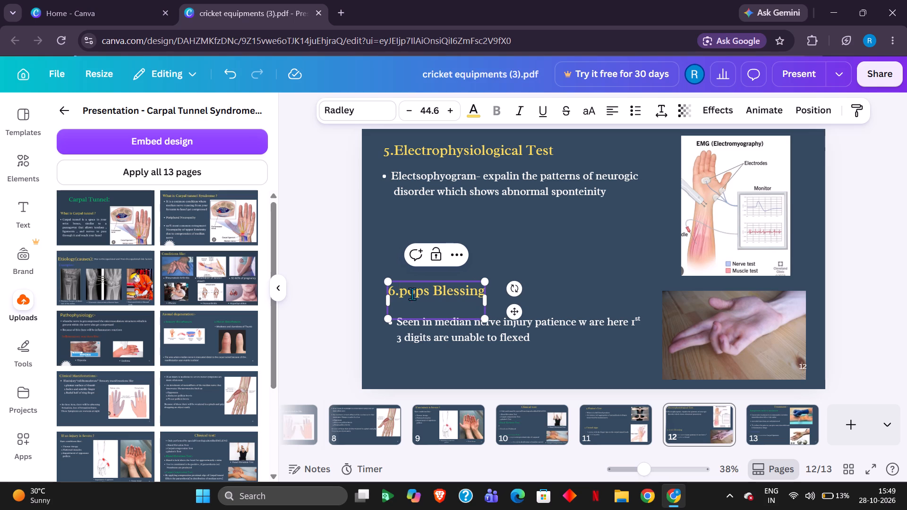
{"action": "left_click", "coordinate": [555, 249]}
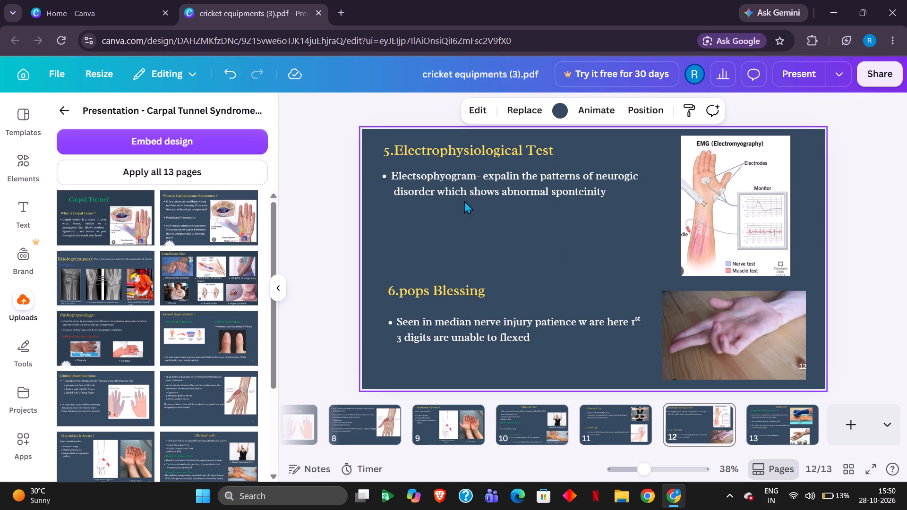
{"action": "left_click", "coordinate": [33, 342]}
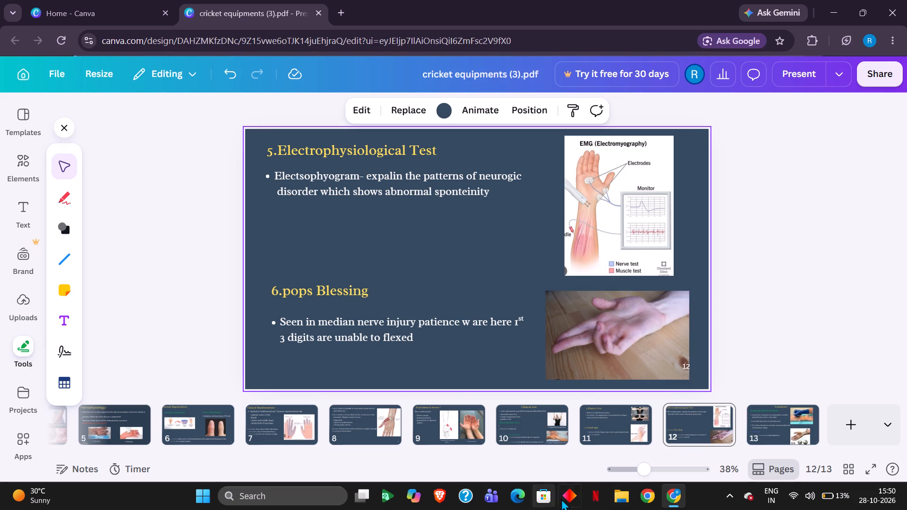
Launch the Kuro app.
{"action": "left_click", "coordinate": [211, 495]}
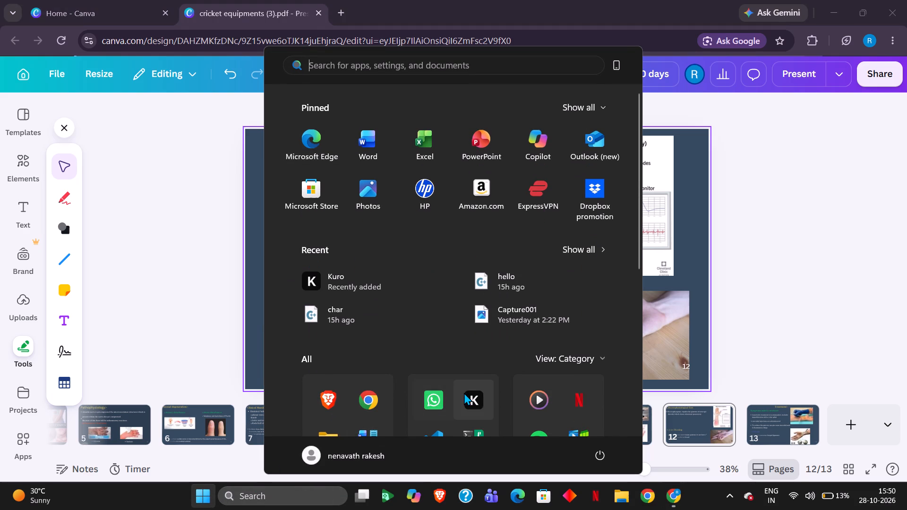
{"action": "left_click", "coordinate": [464, 392]}
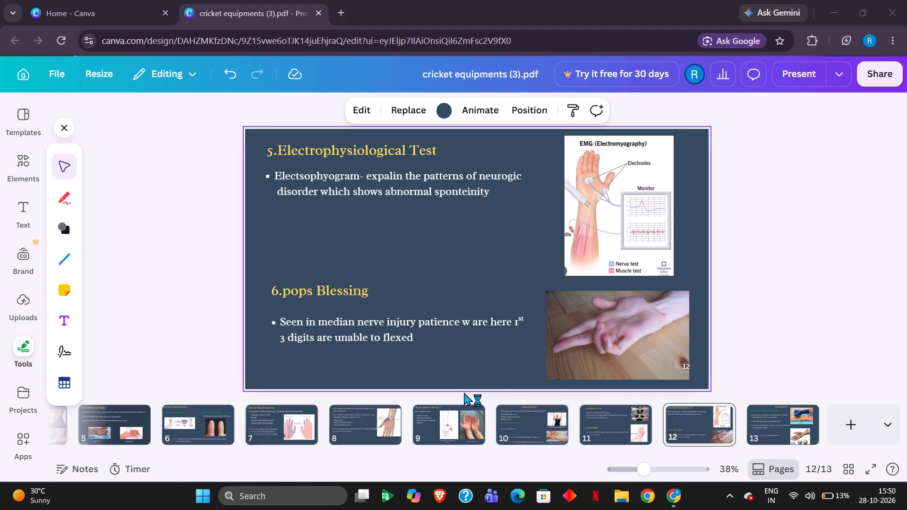
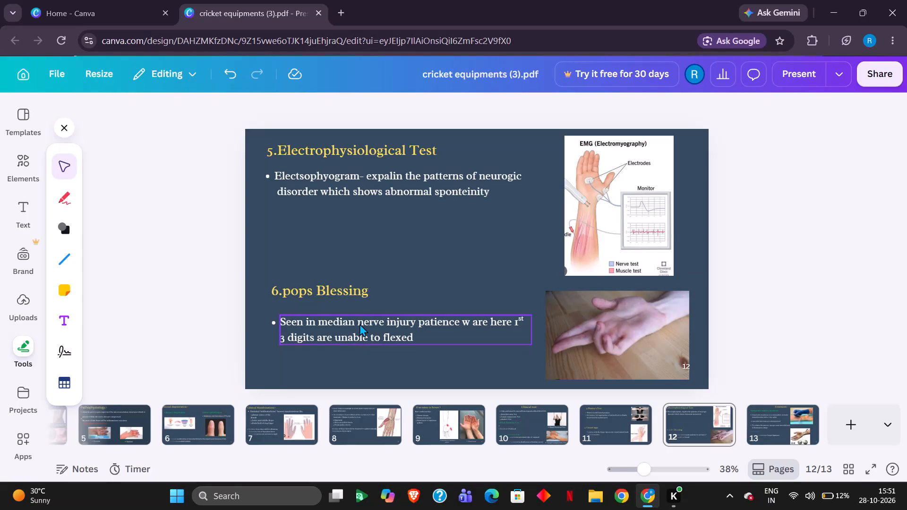
Retype the second line of page 12's pops Blessing bullet as "digits are unable to flexed.".
{"action": "left_click", "coordinate": [359, 323]}
{"action": "left_click", "coordinate": [414, 335]}
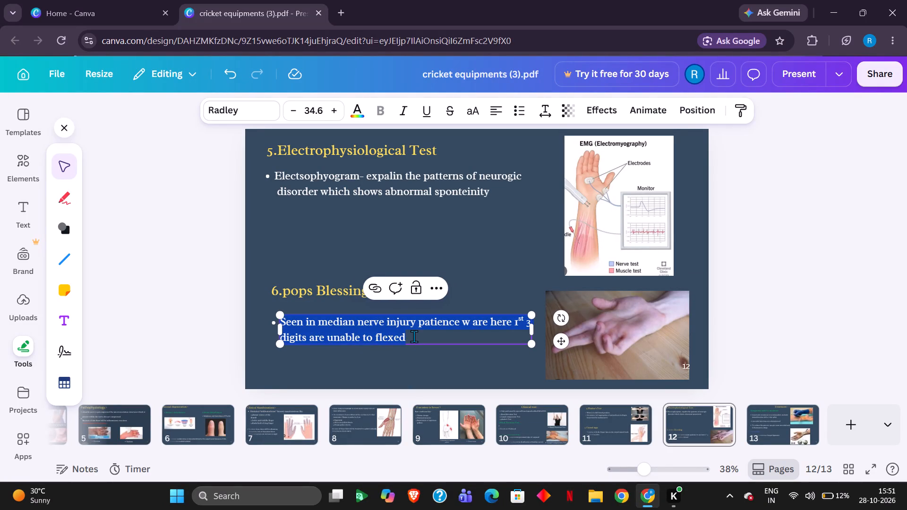
{"action": "left_click", "coordinate": [414, 336]}
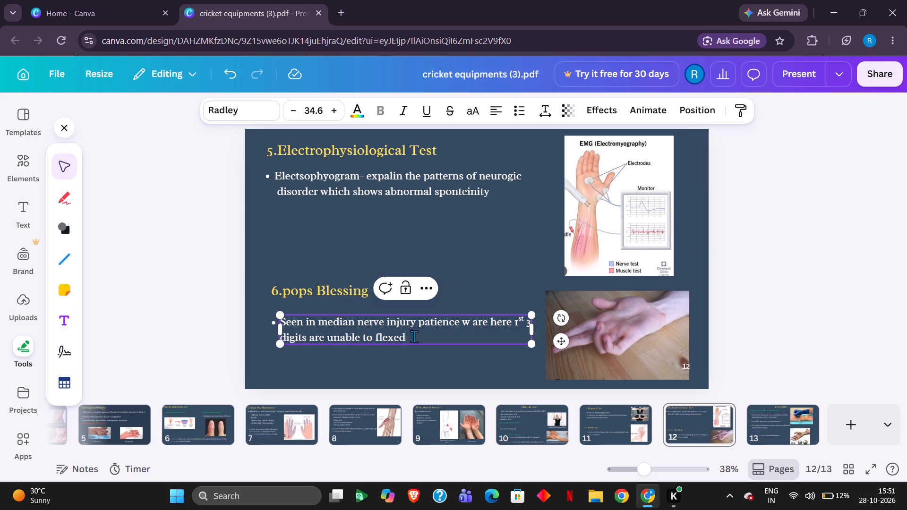
{"action": "key", "text": "BackSpace"}
{"action": "key", "text": "BackSpace"}
{"action": "key", "text": "BackSpace"}
{"action": "key", "text": "BackSpace"}
{"action": "key", "text": "BackSpace"}
{"action": "key", "text": "BackSpace"}
{"action": "key", "text": "BackSpace"}
{"action": "key", "text": "BackSpace"}
{"action": "key", "text": "BackSpace"}
{"action": "key", "text": "BackSpace"}
{"action": "key", "text": "BackSpace"}
{"action": "key", "text": "BackSpace"}
{"action": "key", "text": "BackSpace"}
{"action": "key", "text": "BackSpace"}
{"action": "key", "text": "BackSpace"}
{"action": "key", "text": "BackSpace"}
{"action": "key", "text": "BackSpace"}
{"action": "key", "text": "BackSpace"}
{"action": "key", "text": "BackSpace"}
{"action": "key", "text": "BackSpace"}
{"action": "key", "text": "BackSpace"}
{"action": "key", "text": "BackSpace"}
{"action": "key", "text": "BackSpace"}
{"action": "key", "text": "BackSpace"}
{"action": "key", "text": "BackSpace"}
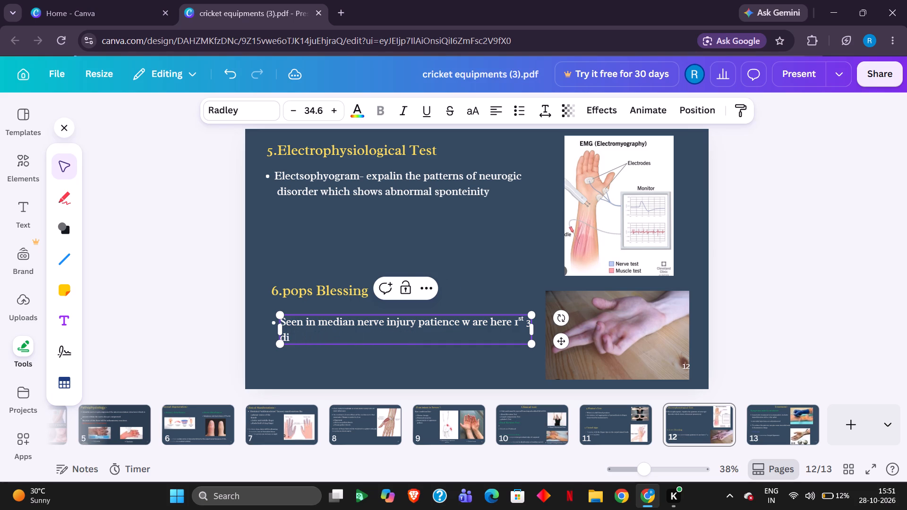
{"action": "key", "text": "BackSpace"}
{"action": "key", "text": "BackSpace"}
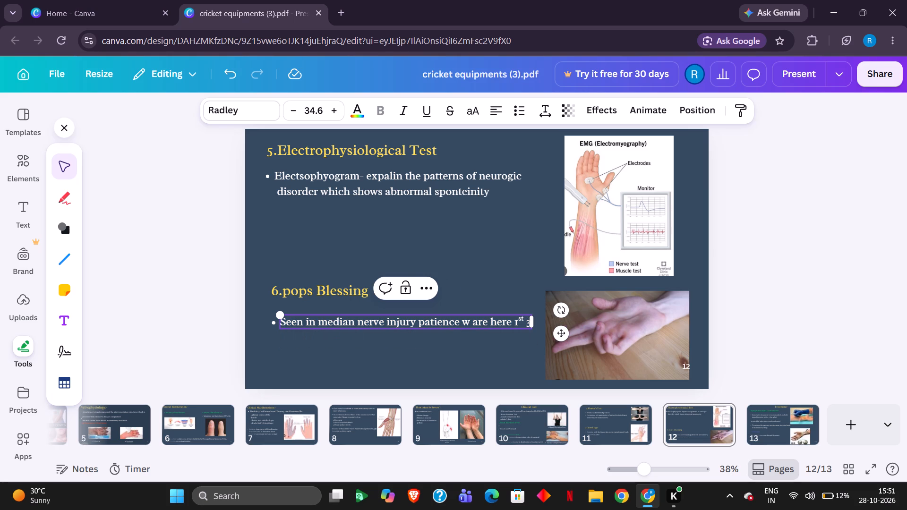
{"action": "key", "text": "Return"}
{"action": "type", "text": "digits are un"}
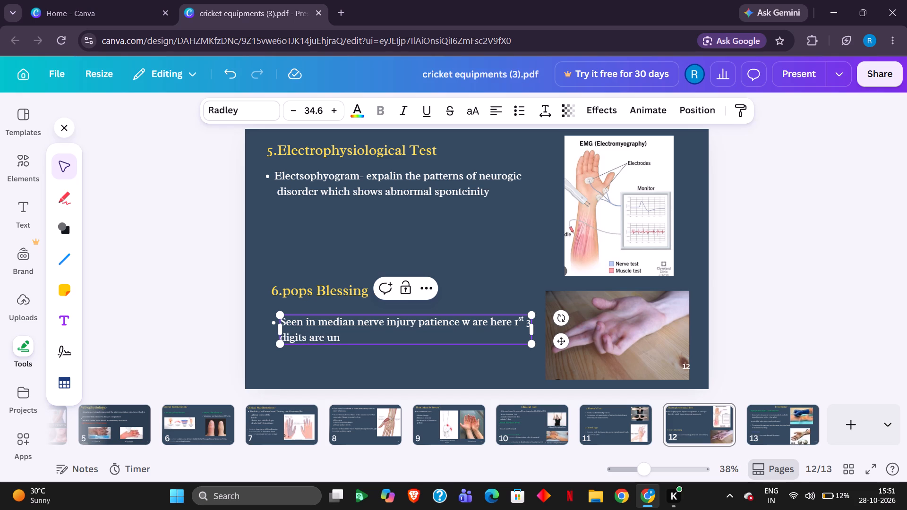
{"action": "type", "text": "able to"}
{"action": "key", "text": "space"}
{"action": "type", "text": "flexed"}
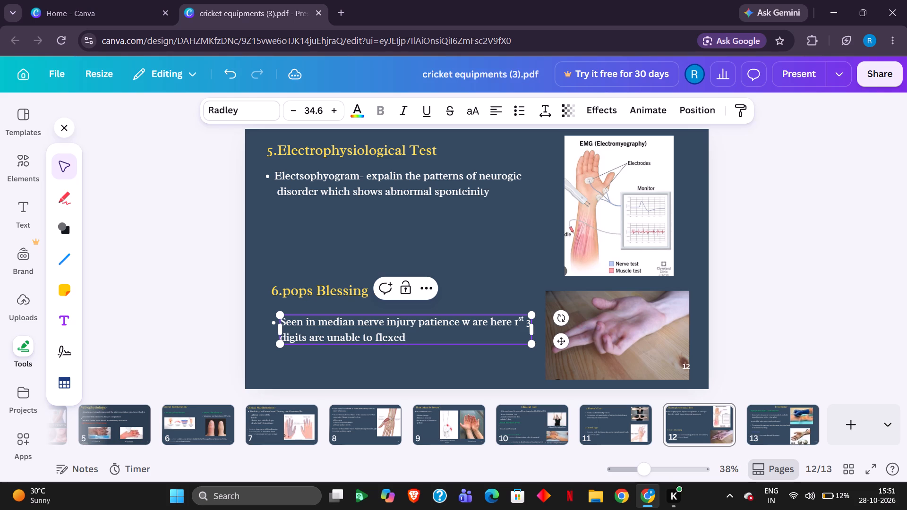
{"action": "key", "text": "period"}
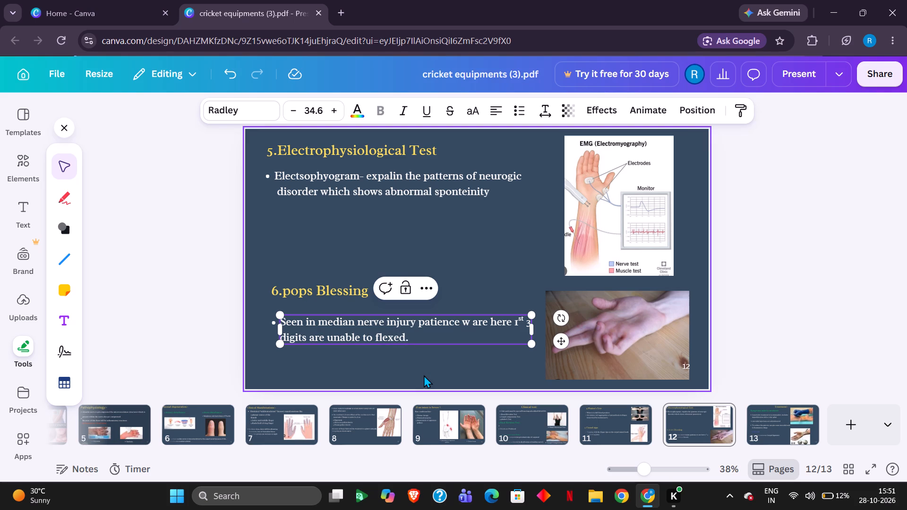
{"action": "left_click", "coordinate": [424, 356]}
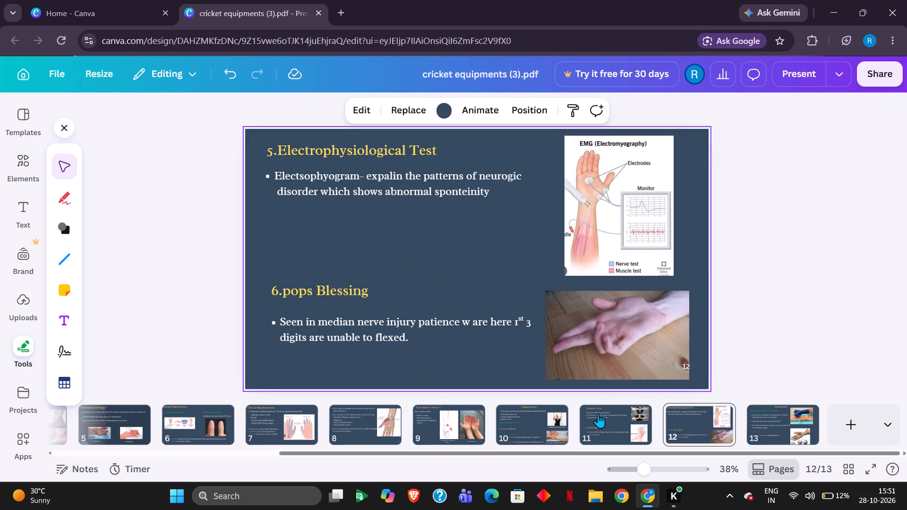
On page 11, retype the first bullet under Phalen's Test as "wrist is in full flexed position".
{"action": "left_click", "coordinate": [602, 411]}
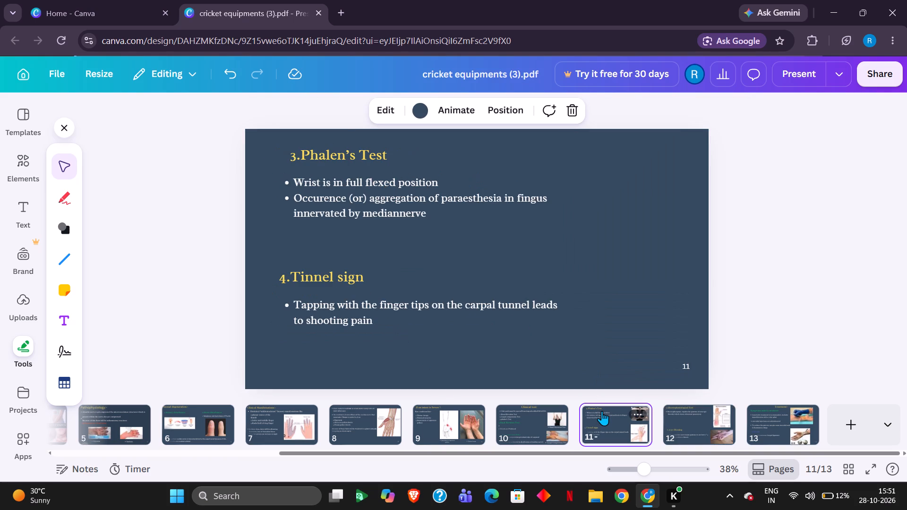
{"action": "left_click", "coordinate": [418, 180]}
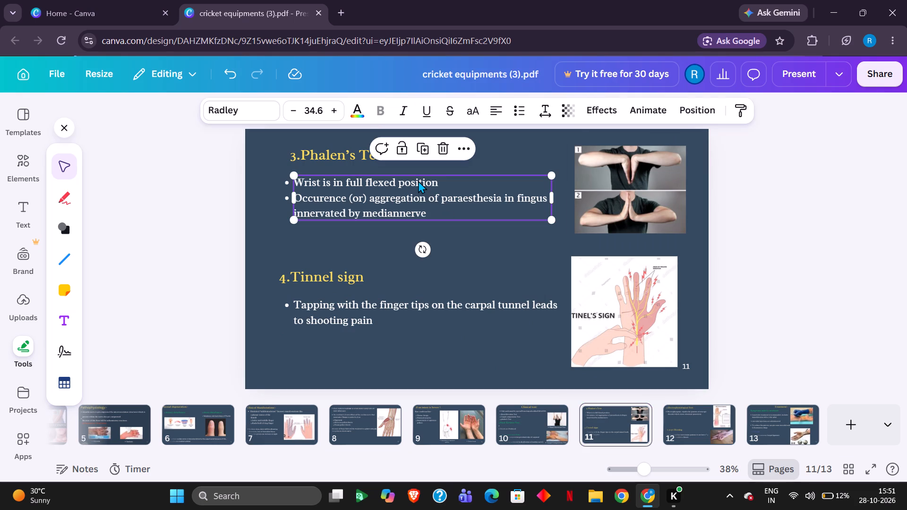
{"action": "left_click", "coordinate": [429, 179]}
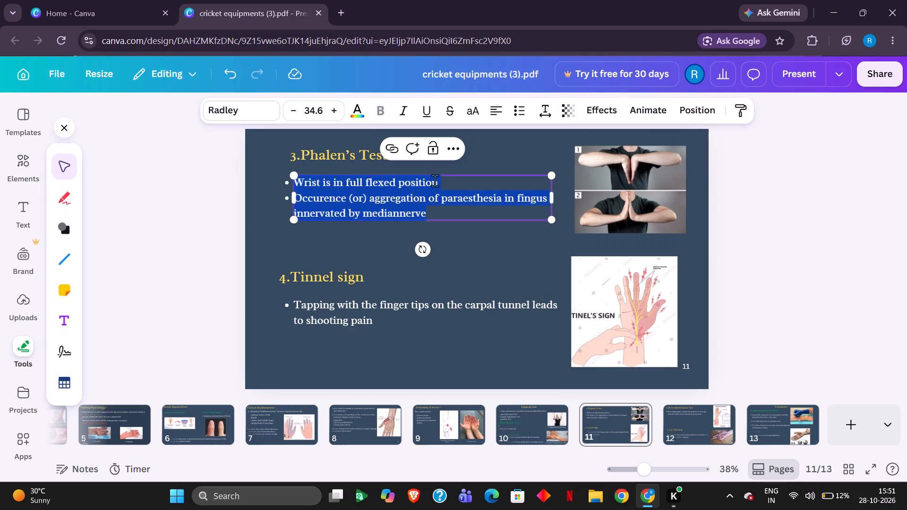
{"action": "left_click", "coordinate": [441, 181]}
{"action": "key", "text": "BackSpace"}
{"action": "key", "text": "BackSpace"}
{"action": "key", "text": "BackSpace"}
{"action": "key", "text": "BackSpace"}
{"action": "key", "text": "BackSpace"}
{"action": "key", "text": "BackSpace"}
{"action": "key", "text": "BackSpace"}
{"action": "key", "text": "BackSpace"}
{"action": "key", "text": "BackSpace"}
{"action": "key", "text": "BackSpace"}
{"action": "key", "text": "BackSpace"}
{"action": "key", "text": "BackSpace"}
{"action": "key", "text": "BackSpace"}
{"action": "key", "text": "BackSpace"}
{"action": "key", "text": "BackSpace"}
{"action": "key", "text": "BackSpace"}
{"action": "key", "text": "BackSpace"}
{"action": "key", "text": "BackSpace"}
{"action": "key", "text": "BackSpace"}
{"action": "key", "text": "BackSpace"}
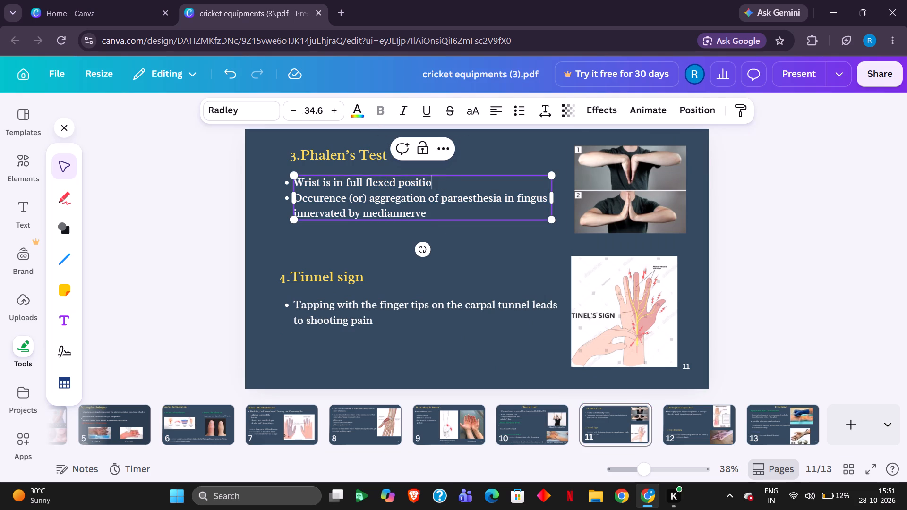
{"action": "key", "text": "BackSpace"}
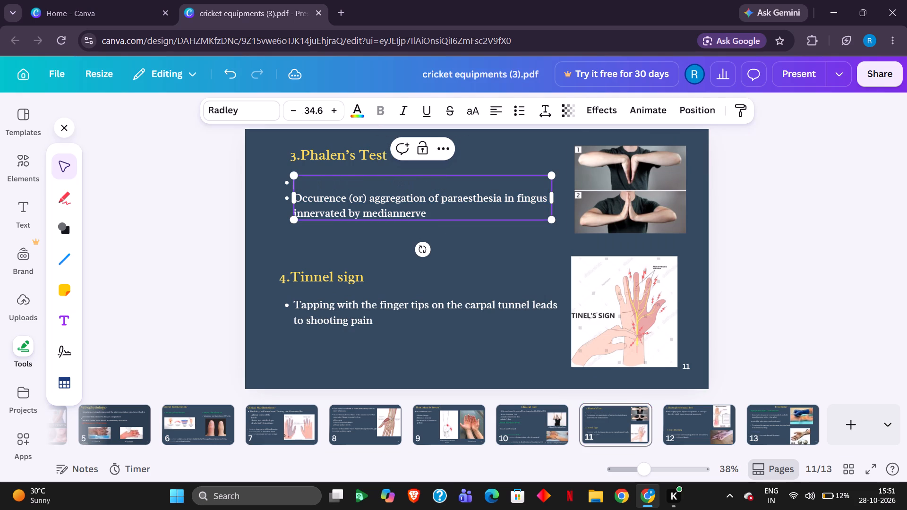
{"action": "type", "text": "wrist in"}
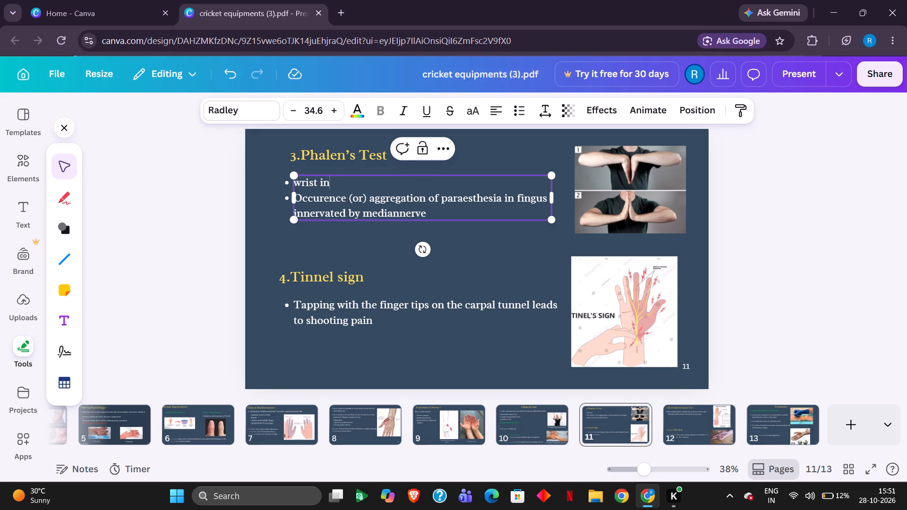
{"action": "key", "text": "BackSpace"}
{"action": "key", "text": "BackSpace"}
{"action": "type", "text": "is in full"}
{"action": "key", "text": "space"}
{"action": "type", "text": "flexed"}
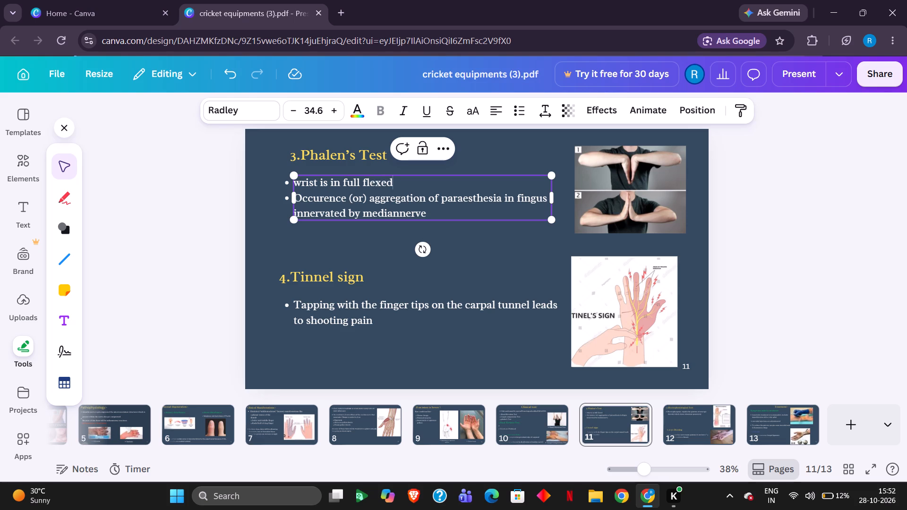
{"action": "key", "text": "space"}
{"action": "type", "text": "positioon"}
{"action": "key", "text": "BackSpace"}
{"action": "key", "text": "BackSpace"}
{"action": "key", "text": "BackSpace"}
{"action": "type", "text": "on"}
{"action": "key", "text": "Return"}
{"action": "key", "text": "BackSpace"}
{"action": "left_click", "coordinate": [470, 240]}
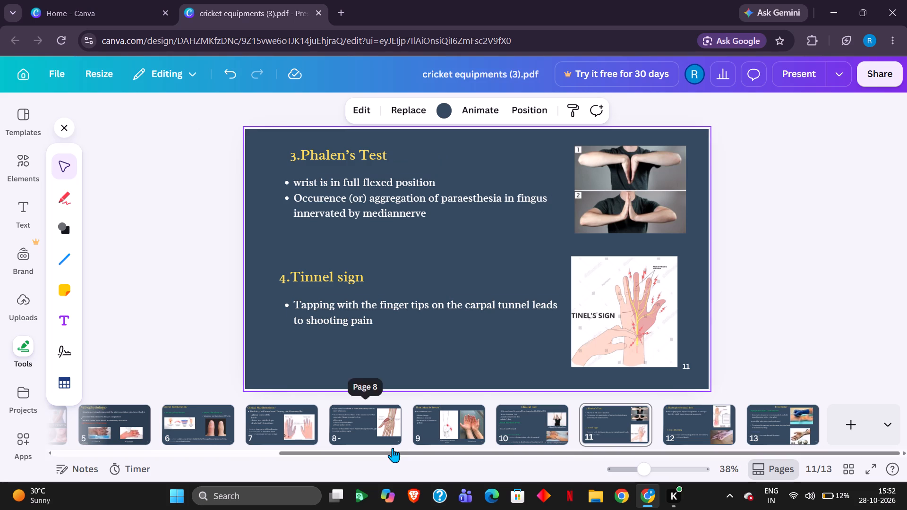
Launch the Kuro app.
{"action": "left_click", "coordinate": [174, 491]}
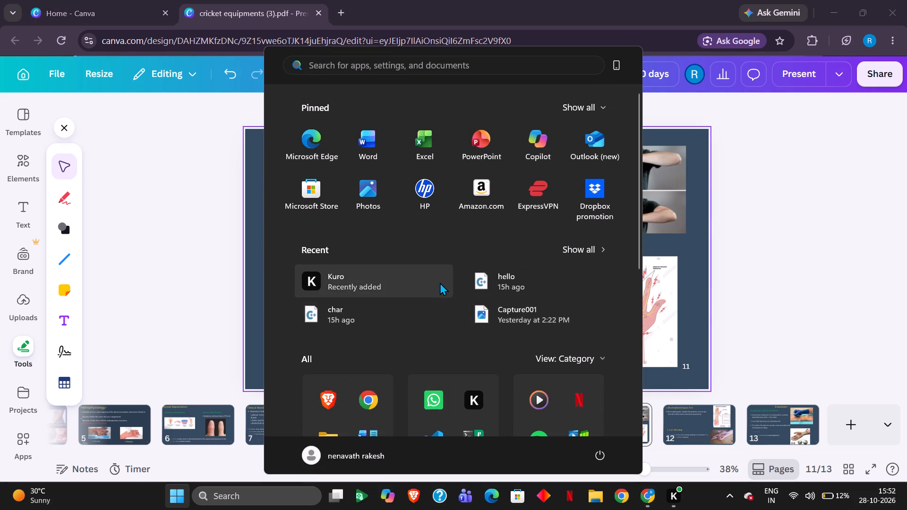
{"action": "left_click", "coordinate": [437, 280]}
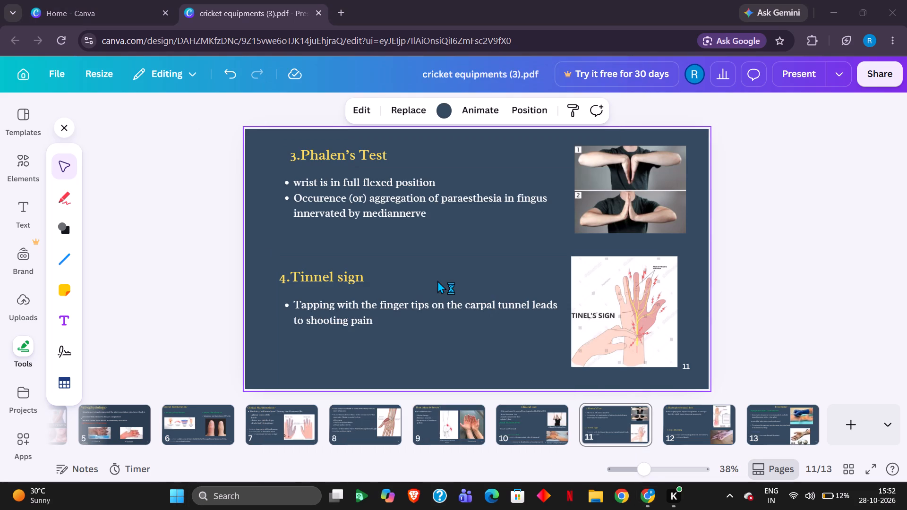
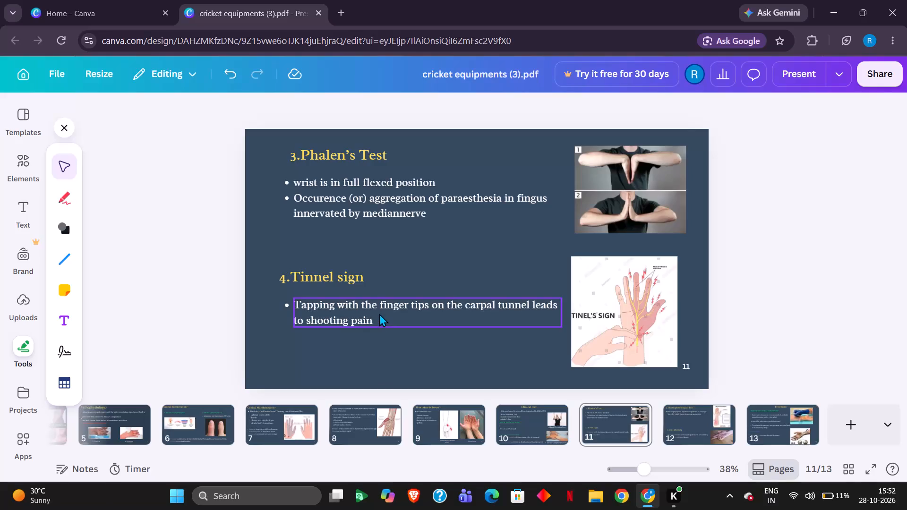
On page 11, retype the second line of the Tinnel sign bullet as "To shooting pain".
{"action": "left_click", "coordinate": [379, 314]}
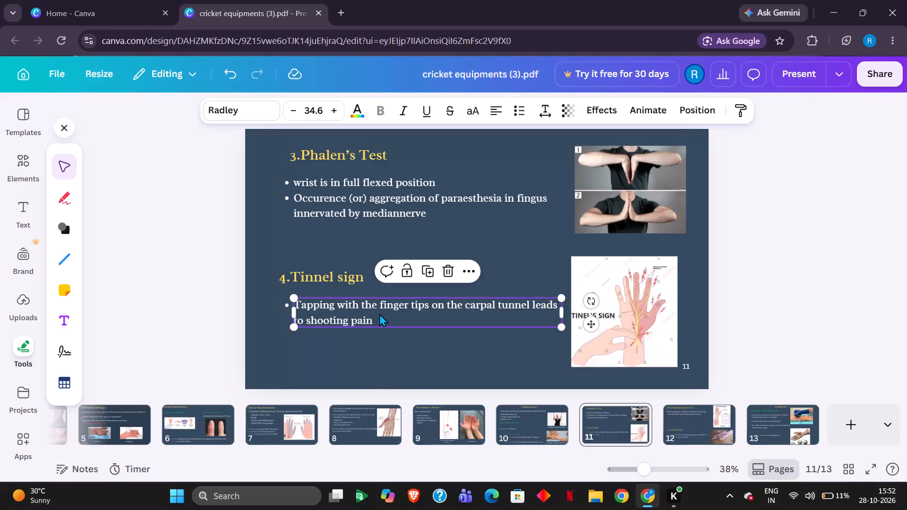
{"action": "left_click", "coordinate": [369, 319]}
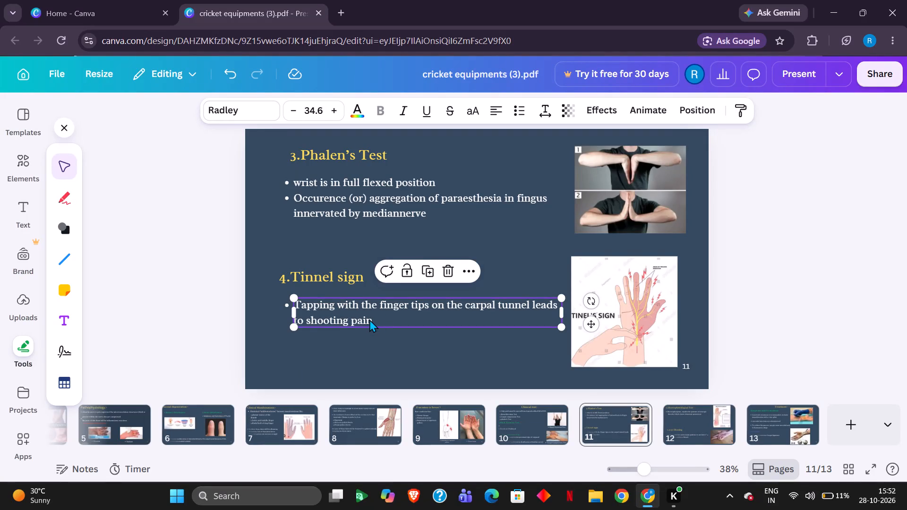
{"action": "left_click", "coordinate": [377, 322]}
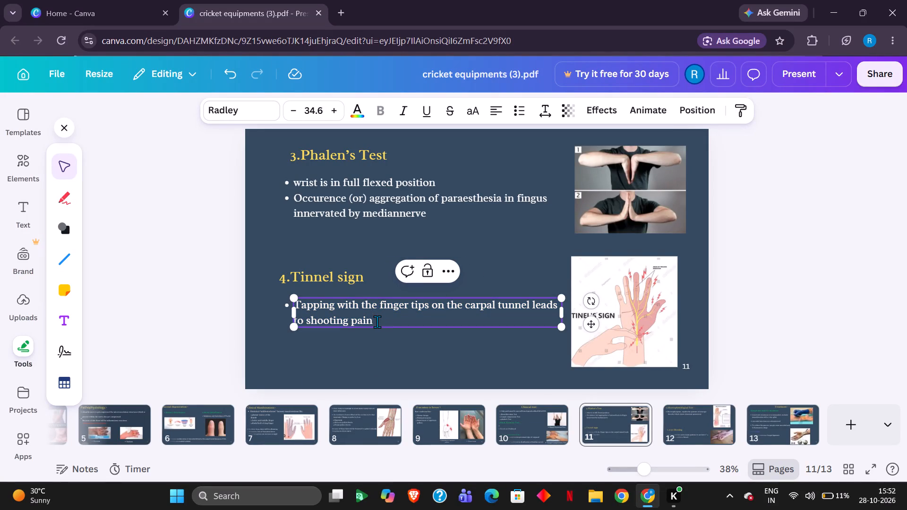
{"action": "key", "text": "BackSpace"}
{"action": "key", "text": "BackSpace"}
{"action": "key", "text": "BackSpace"}
{"action": "key", "text": "BackSpace"}
{"action": "key", "text": "BackSpace"}
{"action": "key", "text": "BackSpace"}
{"action": "key", "text": "BackSpace"}
{"action": "key", "text": "BackSpace"}
{"action": "key", "text": "BackSpace"}
{"action": "key", "text": "BackSpace"}
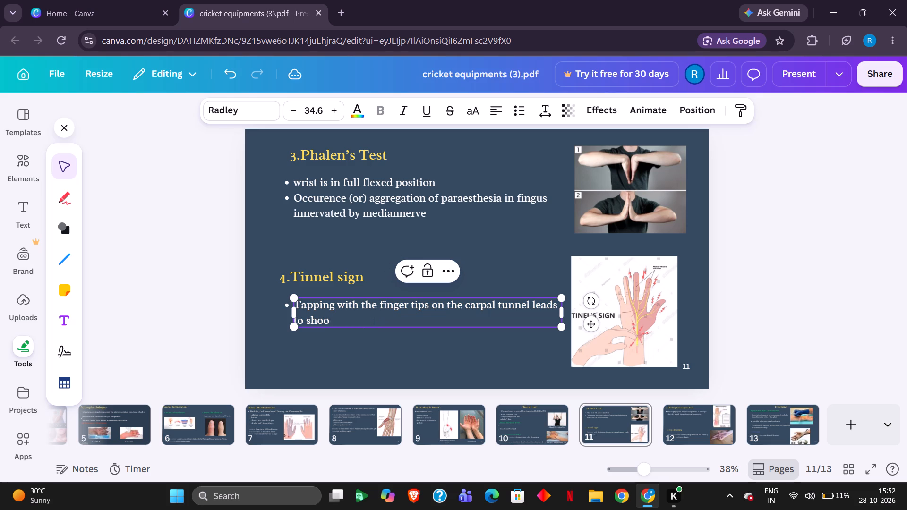
{"action": "key", "text": "BackSpace"}
{"action": "key", "text": "BackSpace"}
{"action": "key", "text": "BackSpace"}
{"action": "key", "text": "BackSpace"}
{"action": "key", "text": "BackSpace"}
{"action": "key", "text": "BackSpace"}
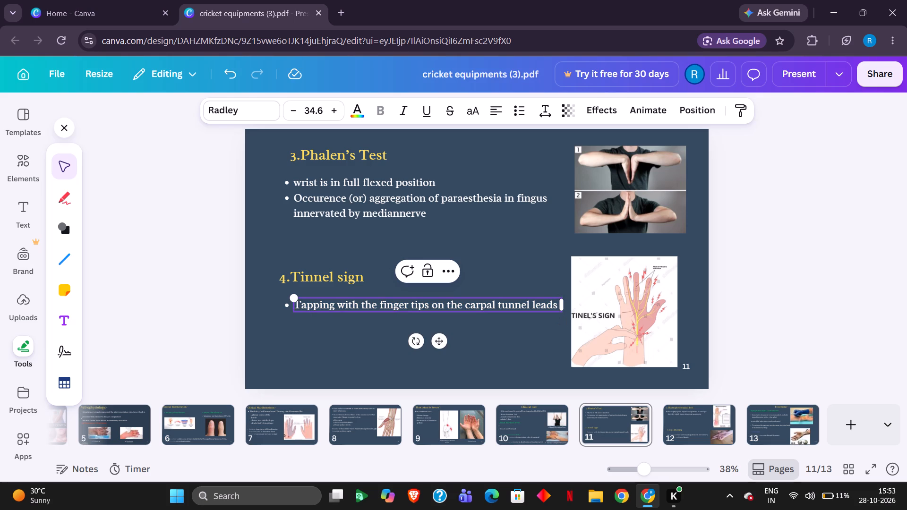
{"action": "type", "text": "To shooting pain"}
{"action": "left_click", "coordinate": [377, 322]}
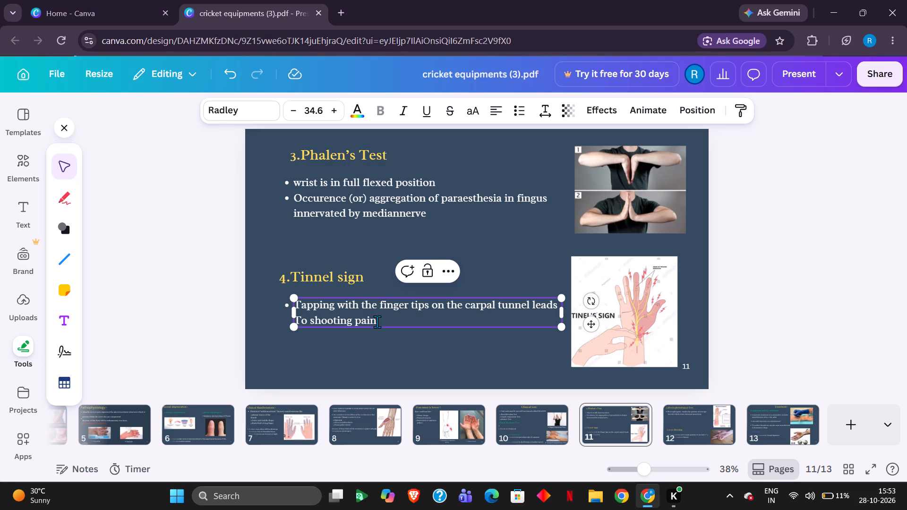
{"action": "left_click", "coordinate": [388, 330]}
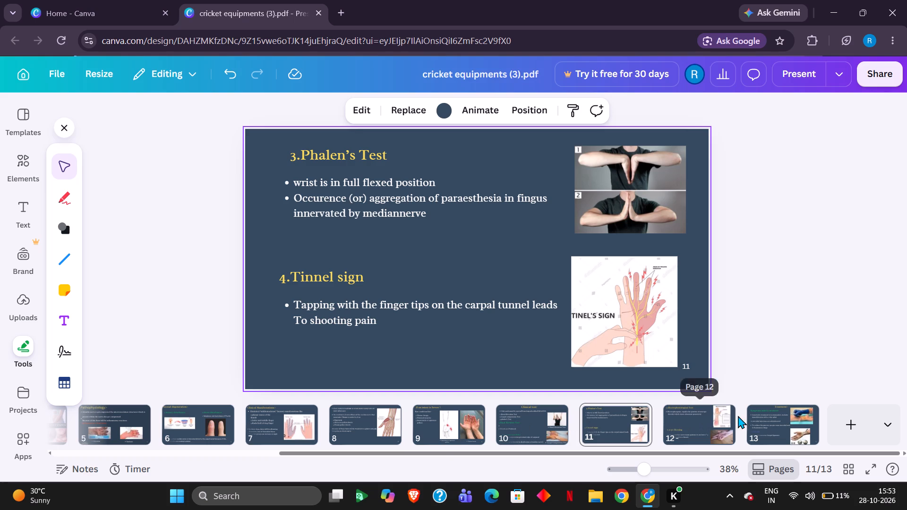
On page 13, retype the second line of the bullet about reducing the pain as "Inflammatory design".
{"action": "left_click", "coordinate": [750, 420]}
{"action": "left_click", "coordinate": [705, 421]}
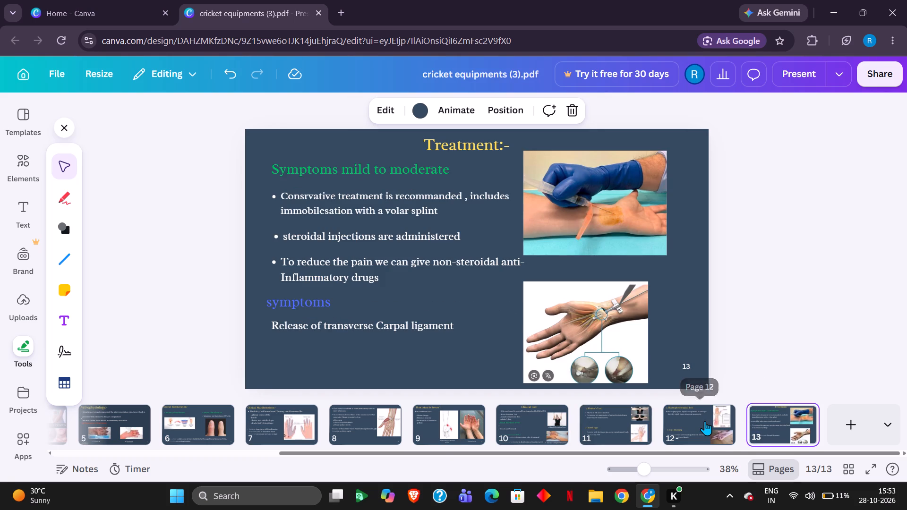
{"action": "left_click", "coordinate": [781, 425]}
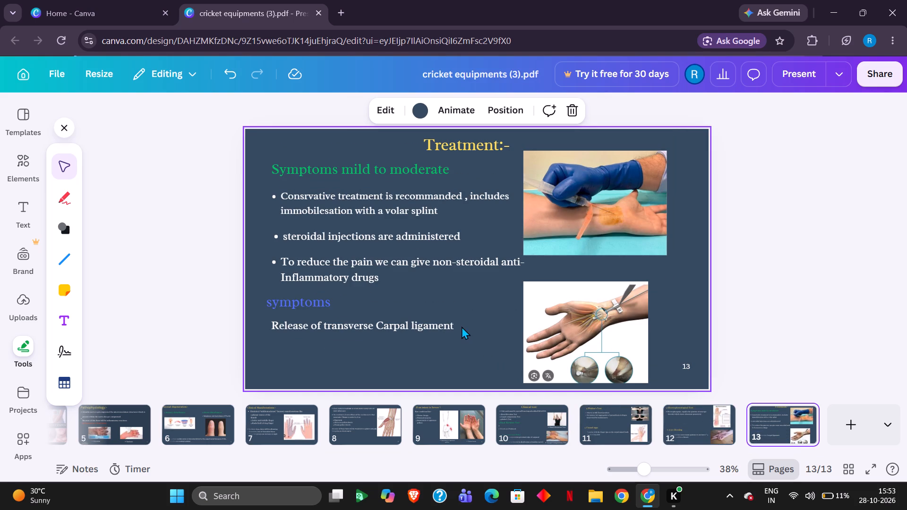
{"action": "left_click", "coordinate": [460, 270]}
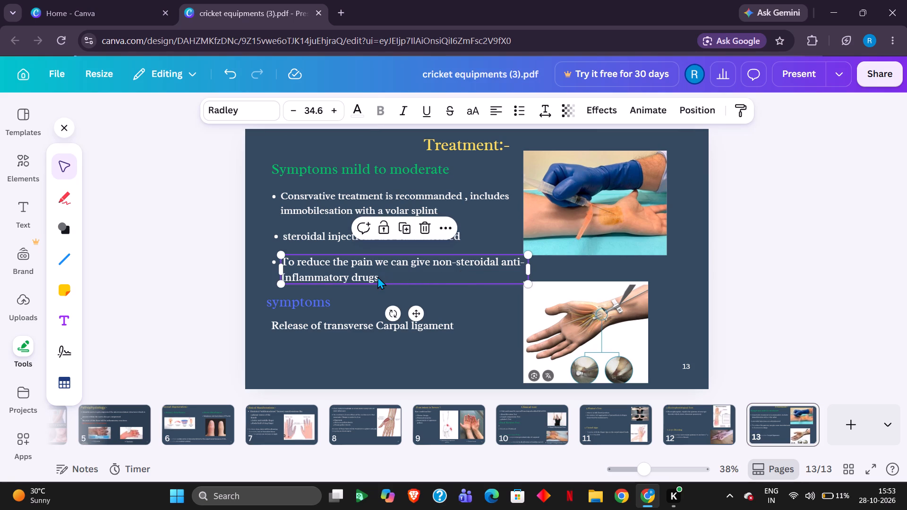
{"action": "left_click", "coordinate": [377, 276]}
{"action": "left_click", "coordinate": [394, 279]}
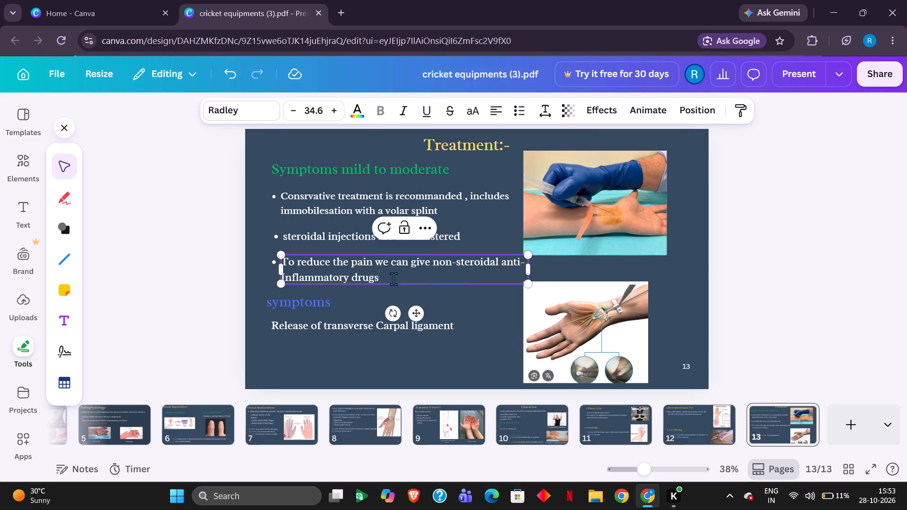
{"action": "key", "text": "BackSpace"}
{"action": "key", "text": "BackSpace"}
{"action": "key", "text": "BackSpace"}
{"action": "key", "text": "BackSpace"}
{"action": "key", "text": "BackSpace"}
{"action": "key", "text": "BackSpace"}
{"action": "key", "text": "BackSpace"}
{"action": "key", "text": "BackSpace"}
{"action": "key", "text": "BackSpace"}
{"action": "key", "text": "BackSpace"}
{"action": "key", "text": "BackSpace"}
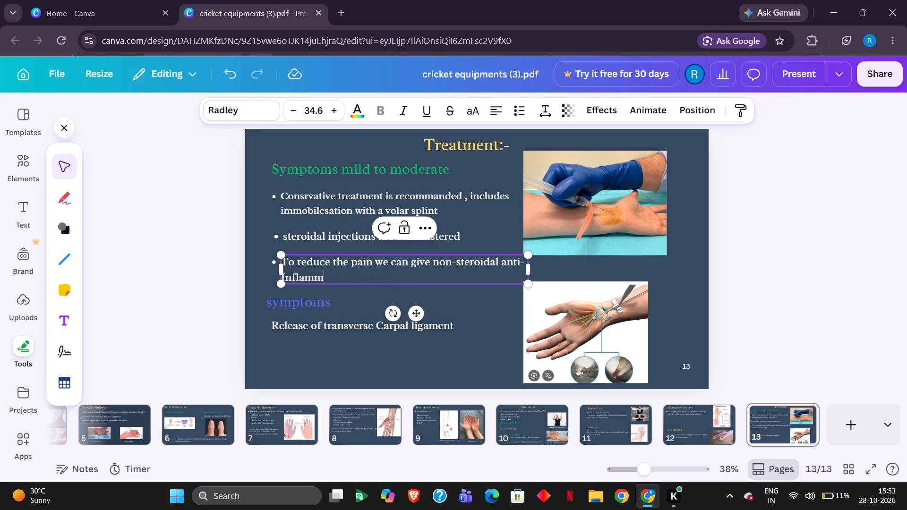
{"action": "key", "text": "BackSpace"}
{"action": "key", "text": "BackSpace"}
{"action": "key", "text": "BackSpace"}
{"action": "key", "text": "BackSpace"}
{"action": "key", "text": "BackSpace"}
{"action": "key", "text": "BackSpace"}
{"action": "key", "text": "BackSpace"}
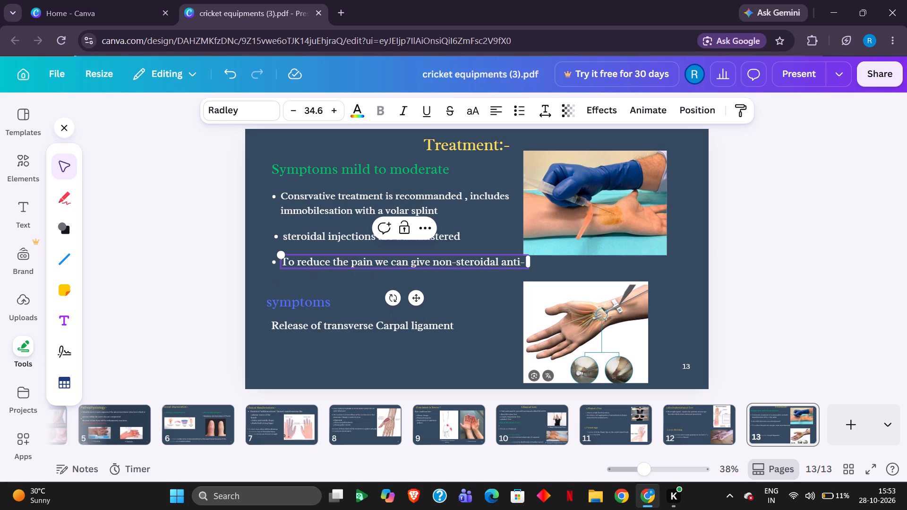
{"action": "key", "text": "shift+i"}
{"action": "key", "text": "n"}
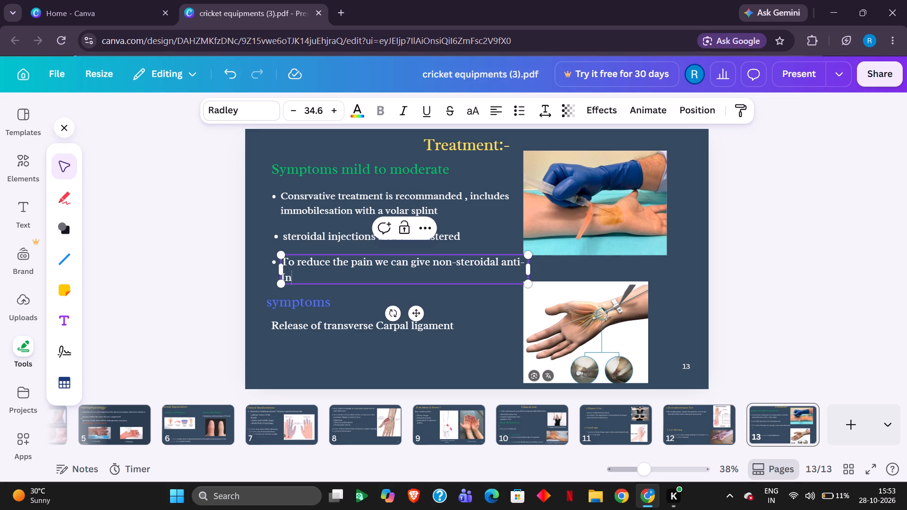
{"action": "type", "text": "flamma"}
{"action": "type", "text": "to"}
{"action": "type", "text": "ry"}
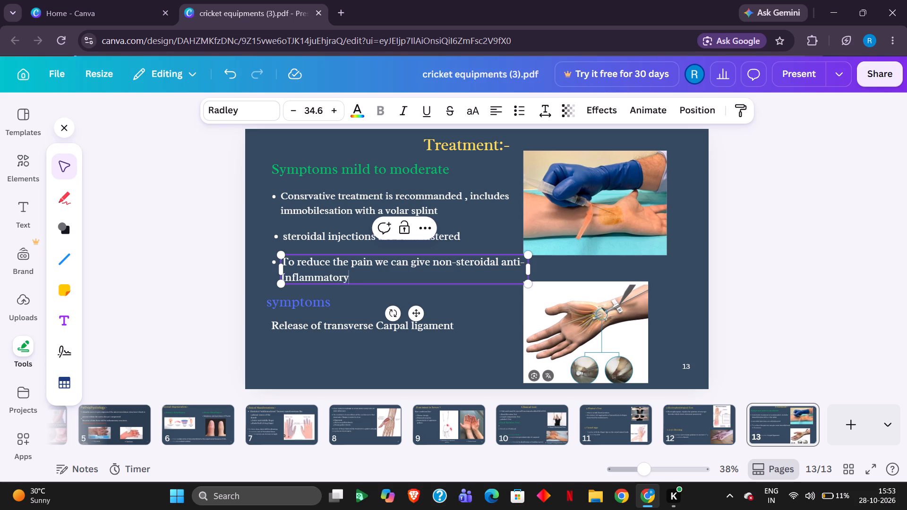
{"action": "key", "text": "space"}
{"action": "type", "text": "desi"}
{"action": "type", "text": "gn"}
{"action": "key", "text": "Return"}
{"action": "key", "text": "7"}
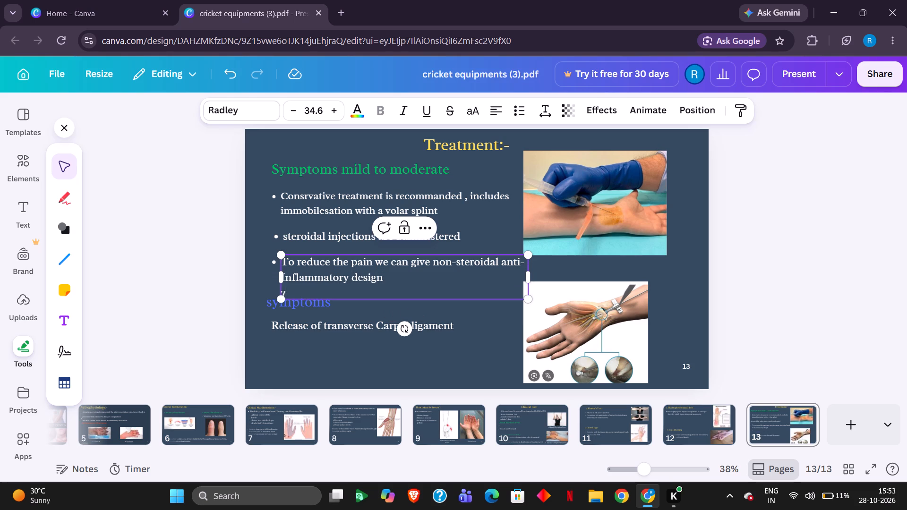
{"action": "key", "text": "BackSpace"}
{"action": "left_click", "coordinate": [448, 307]}
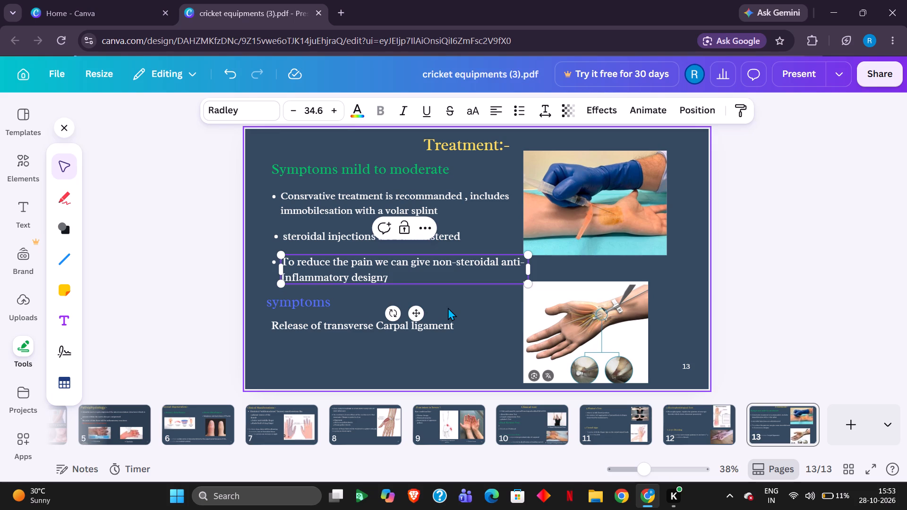
{"action": "left_click", "coordinate": [397, 272]}
{"action": "left_click", "coordinate": [396, 278]}
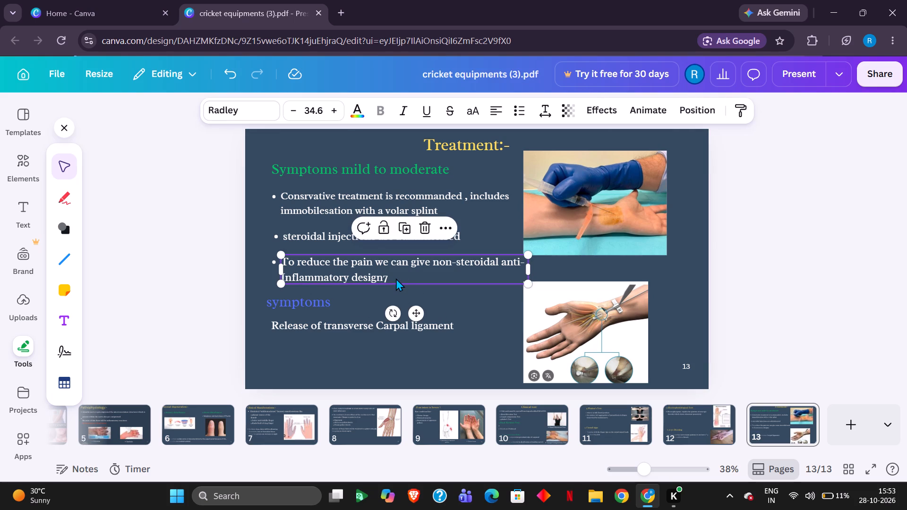
{"action": "key", "text": "BackSpace"}
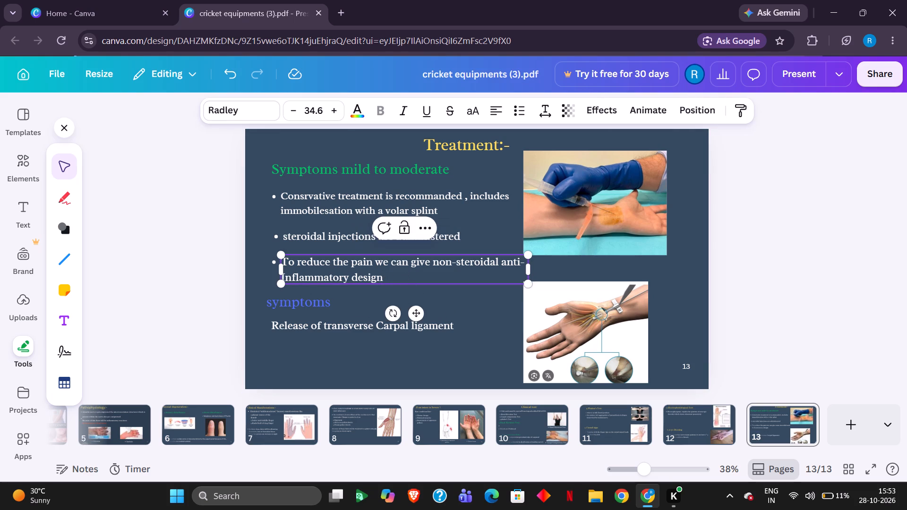
{"action": "left_click", "coordinate": [438, 298]}
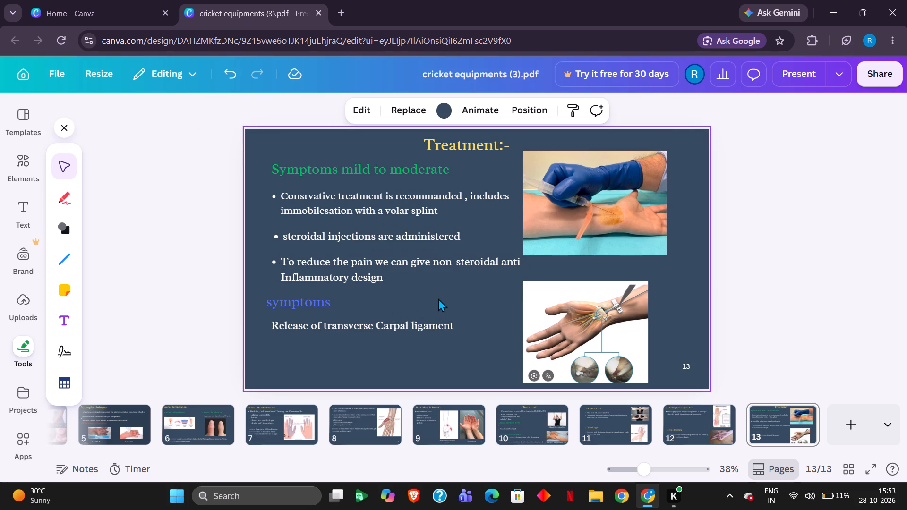
Delete the "Release of transverse Carpal ligament" text box from page 13.
{"action": "left_click", "coordinate": [443, 323]}
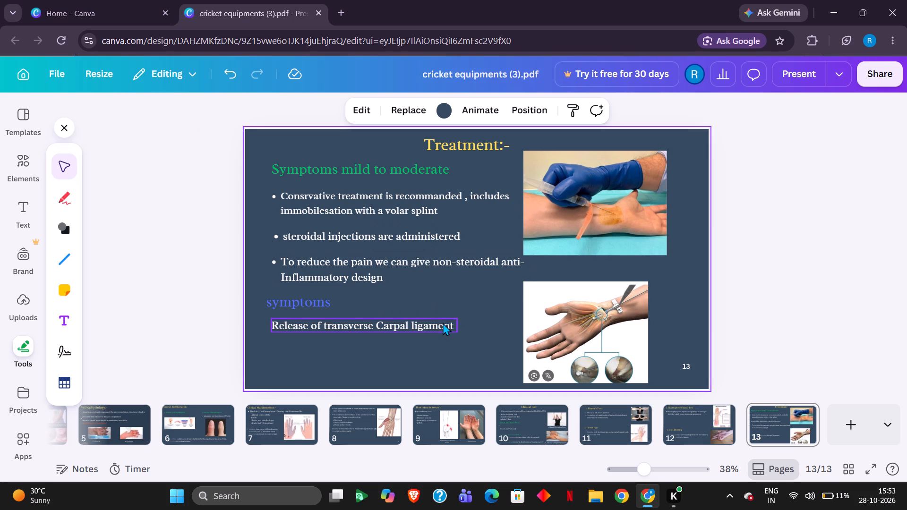
{"action": "key", "text": "BackSpace"}
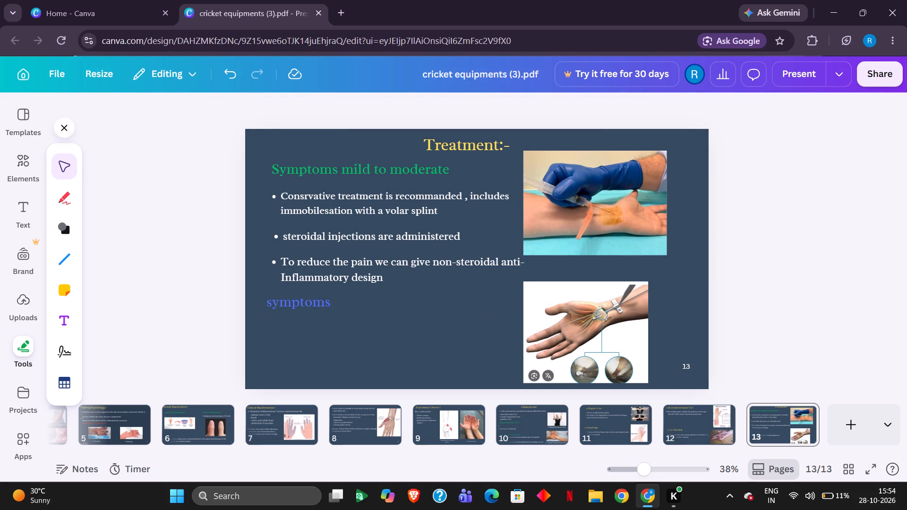
Show the rulers around the page canvas.
{"action": "left_click", "coordinate": [443, 323]}
{"action": "key", "text": "shift+r"}
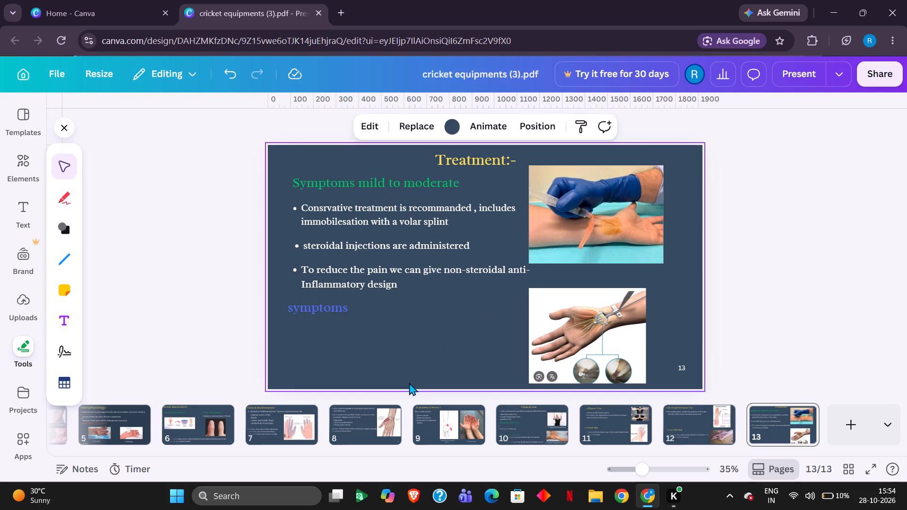
Retype the blue heading on page 13 as "symptoms", with an empty line above and below it in its text box.
{"action": "left_click", "coordinate": [331, 332]}
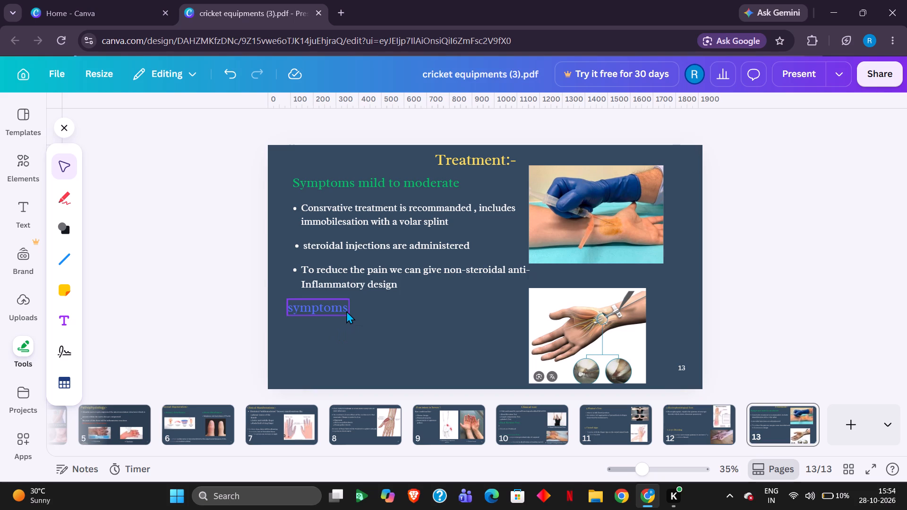
{"action": "left_click", "coordinate": [346, 311]}
{"action": "key", "text": "Return"}
{"action": "key", "text": "Return"}
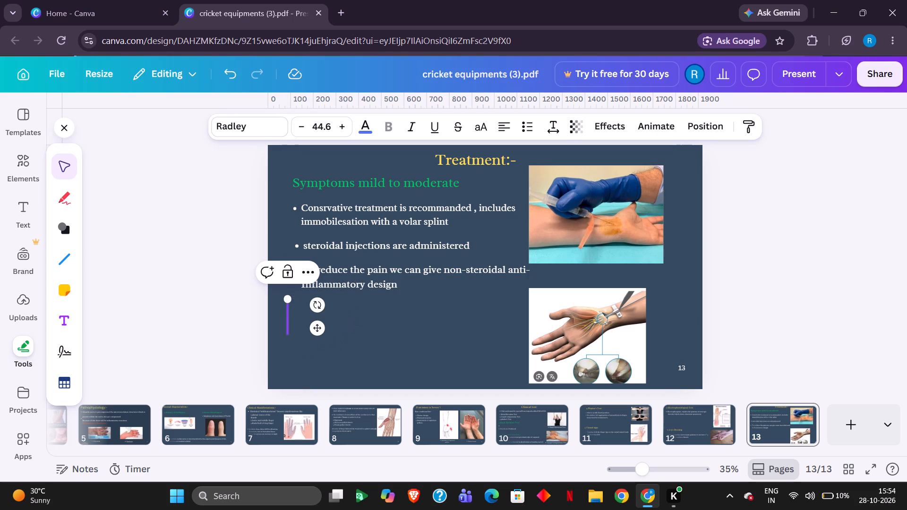
{"action": "type", "text": "su"}
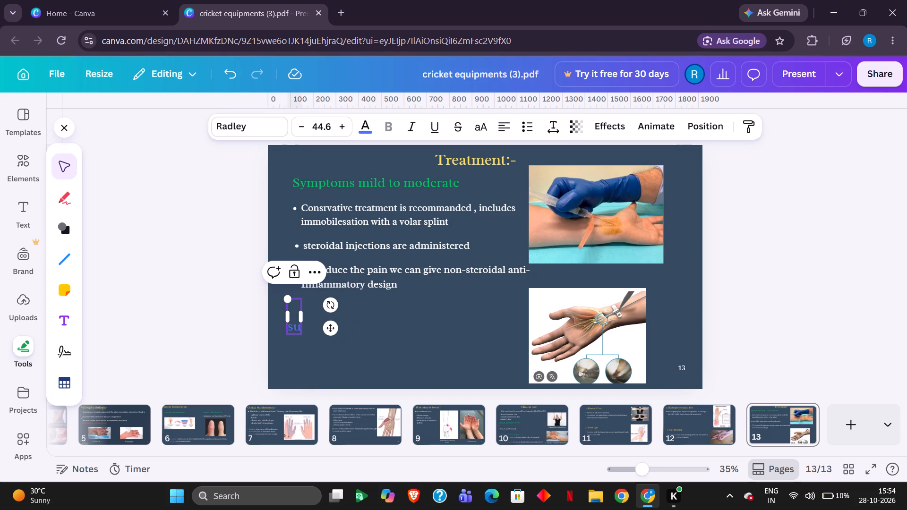
{"action": "key", "text": "BackSpace"}
{"action": "type", "text": "ynptoms"}
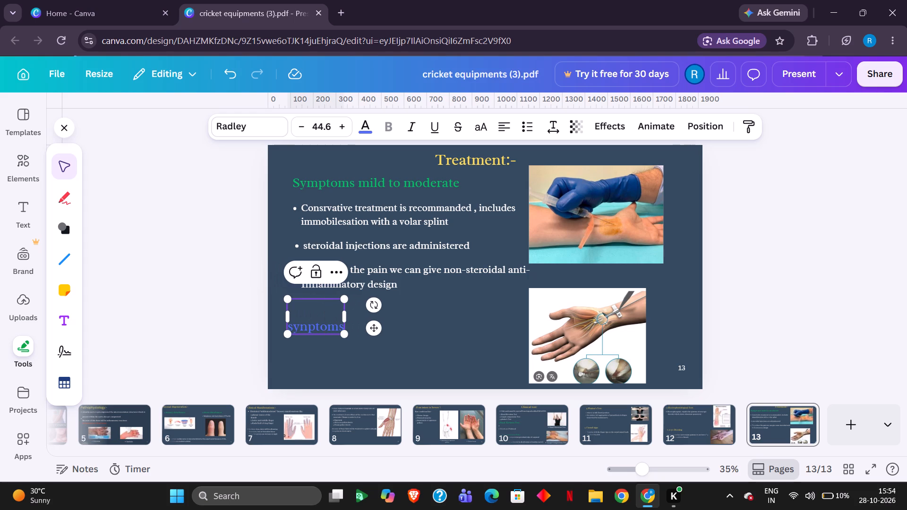
{"action": "key", "text": "BackSpace"}
{"action": "key", "text": "BackSpace"}
{"action": "key", "text": "BackSpace"}
{"action": "key", "text": "BackSpace"}
{"action": "key", "text": "BackSpace"}
{"action": "key", "text": "BackSpace"}
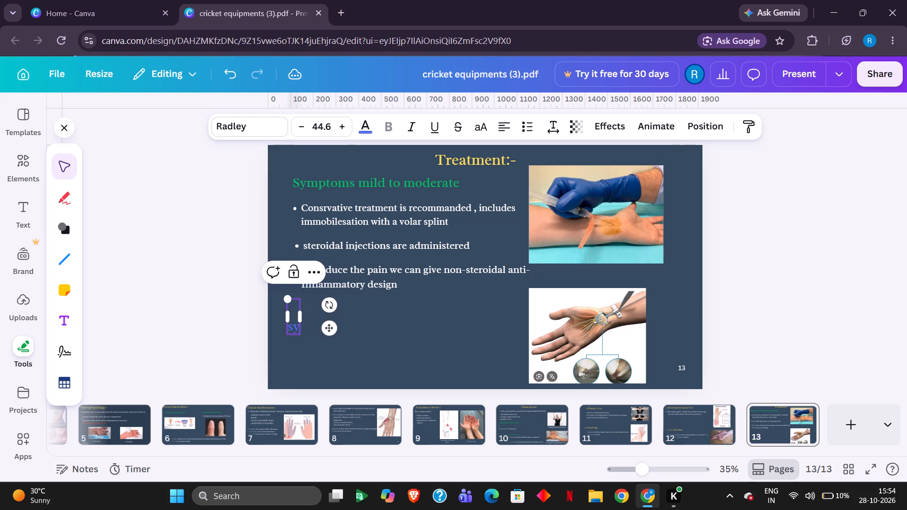
{"action": "type", "text": "mp"}
{"action": "type", "text": "toms"}
{"action": "key", "text": "shift+Return"}
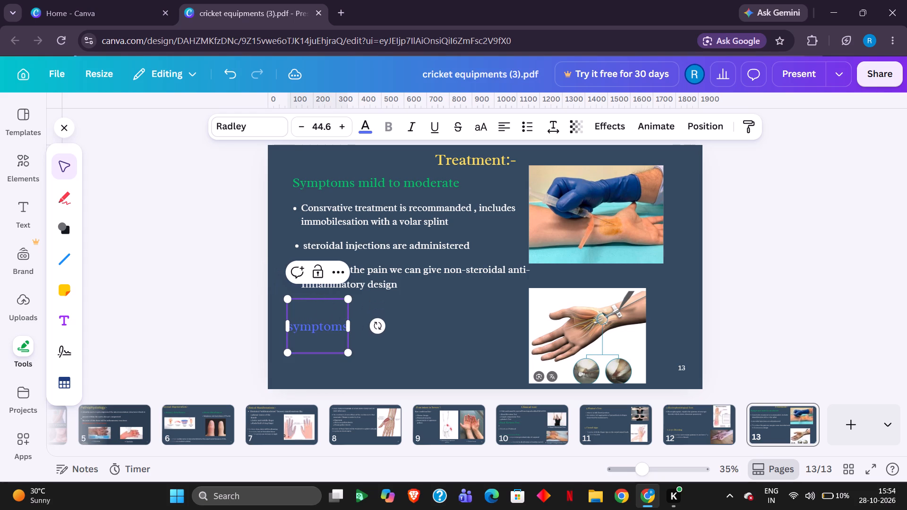
{"action": "left_click", "coordinate": [318, 338]}
{"action": "left_click", "coordinate": [408, 325]}
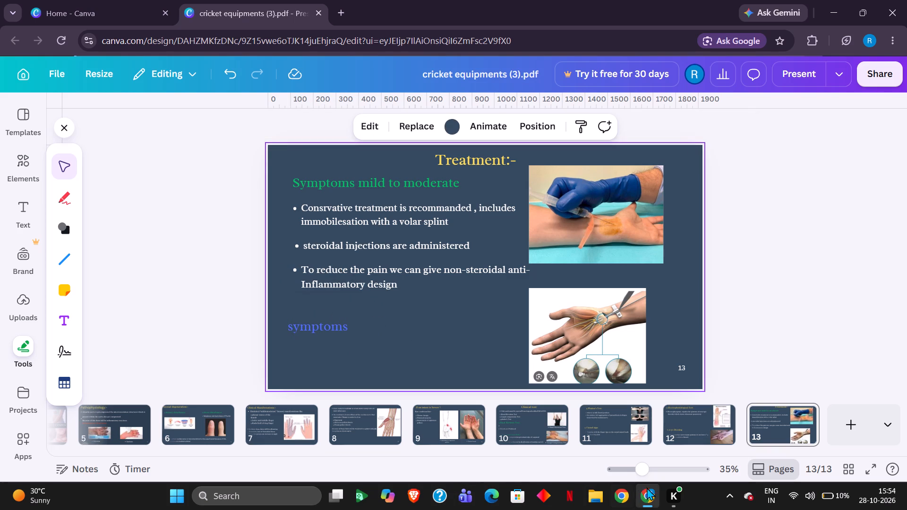
Switch to the Kuro app.
{"action": "left_click", "coordinate": [666, 491]}
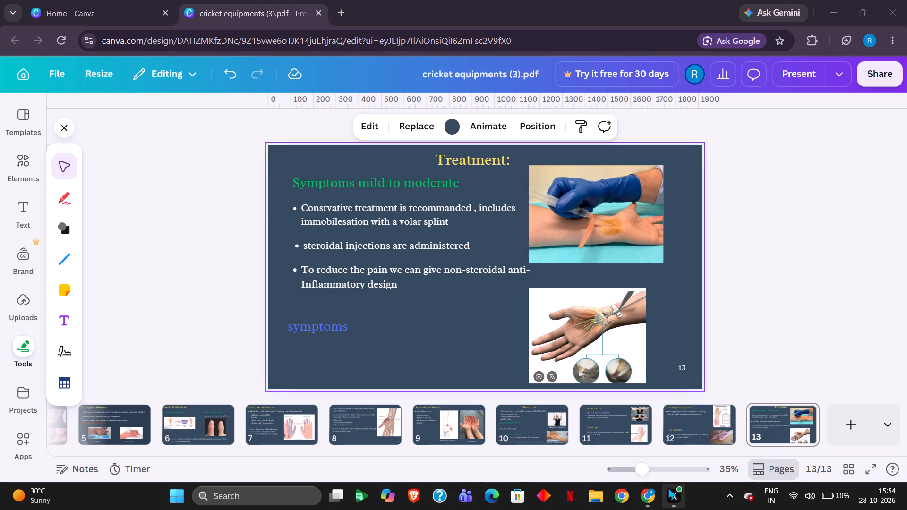